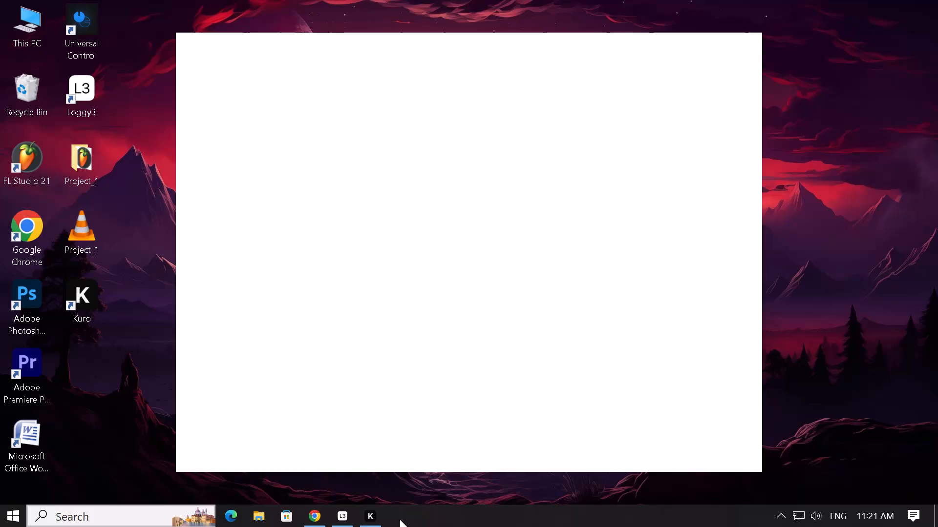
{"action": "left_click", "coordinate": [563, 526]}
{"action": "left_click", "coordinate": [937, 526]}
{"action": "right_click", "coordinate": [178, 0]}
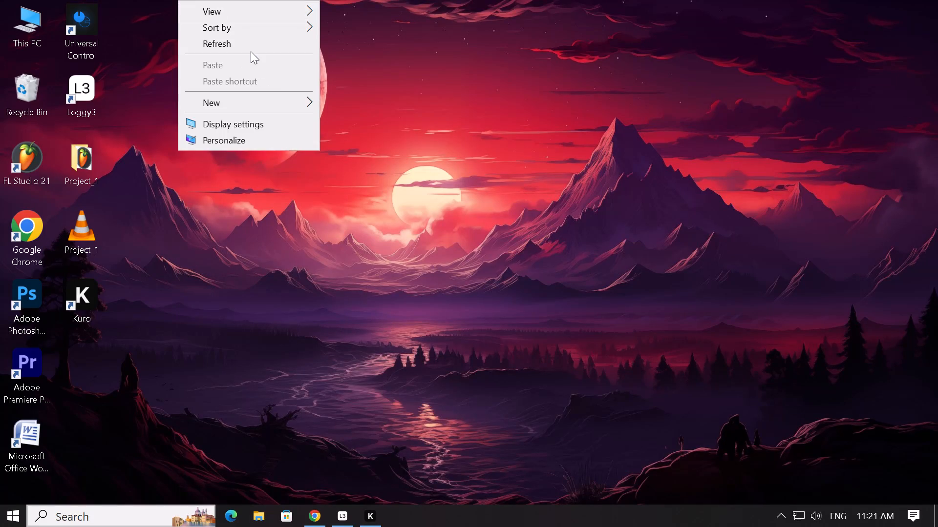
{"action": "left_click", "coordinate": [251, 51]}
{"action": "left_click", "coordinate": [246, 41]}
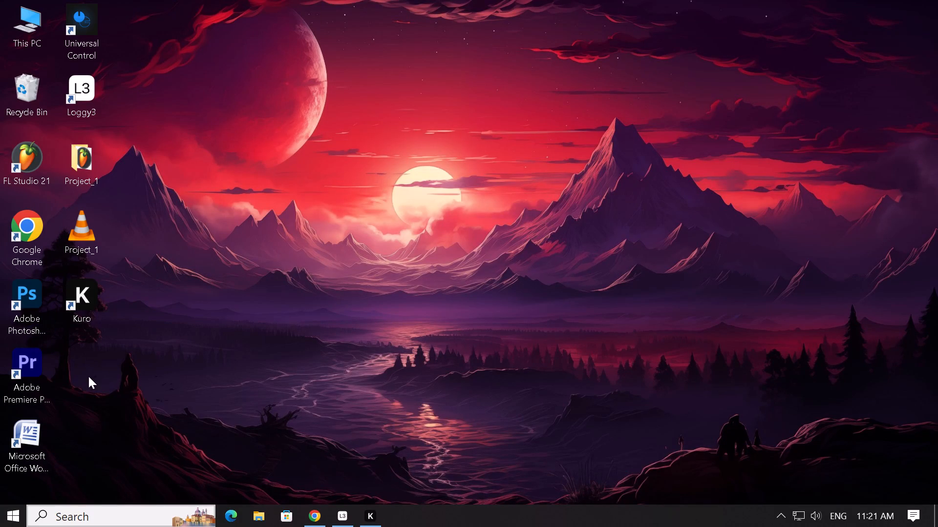
Switch to Google Chrome and open YouTube from the Google apps.
{"action": "left_click", "coordinate": [315, 516]}
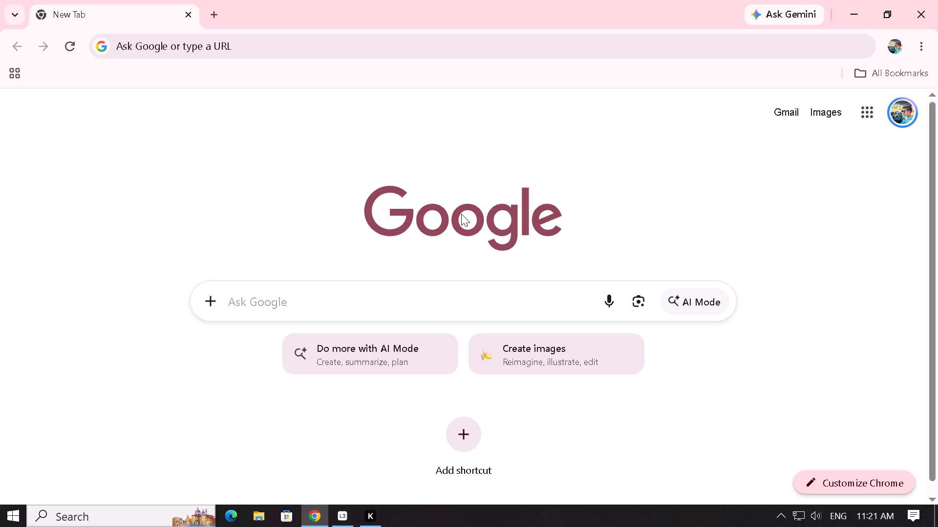
{"action": "left_click", "coordinate": [871, 116]}
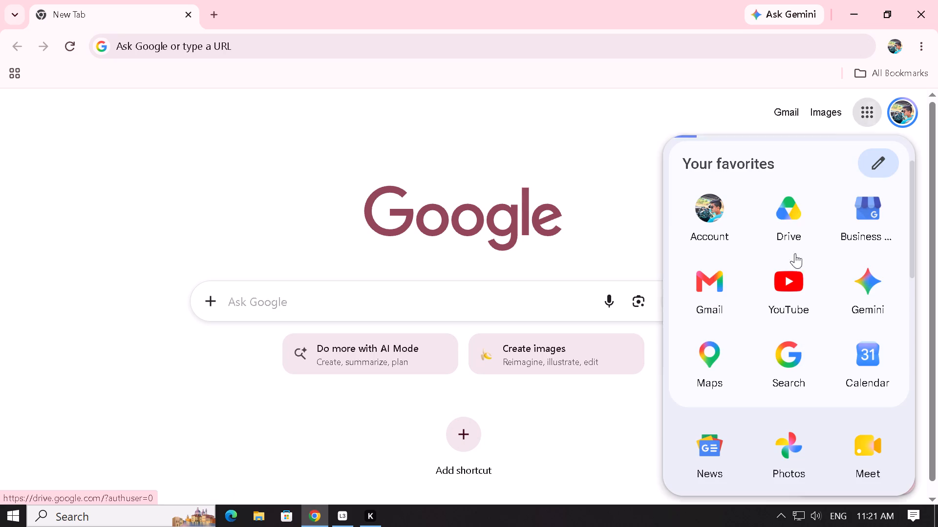
{"action": "left_click", "coordinate": [786, 302]}
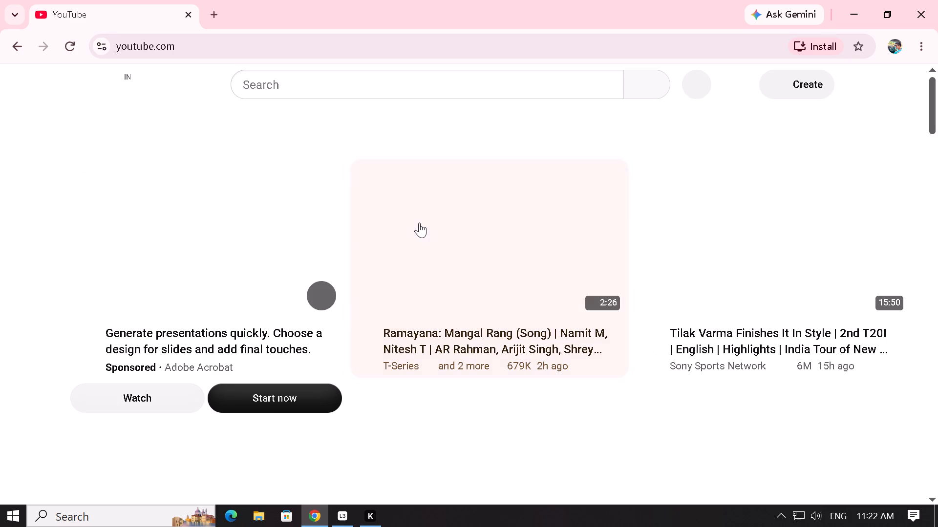
{"action": "scroll", "coordinate": [524, 273], "scroll_direction": "down", "scroll_amount": 4}
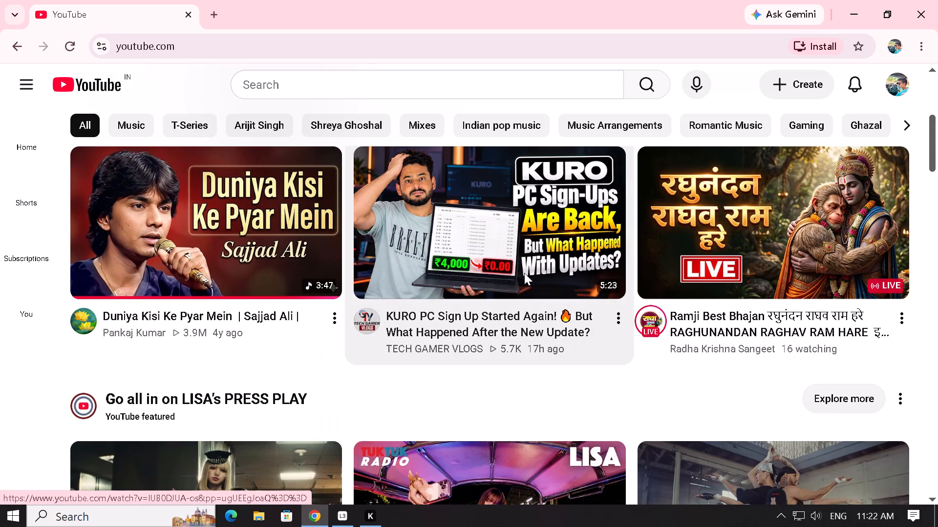
Search YouTube for "uska hi bana karaoke".
{"action": "left_click", "coordinate": [388, 90]}
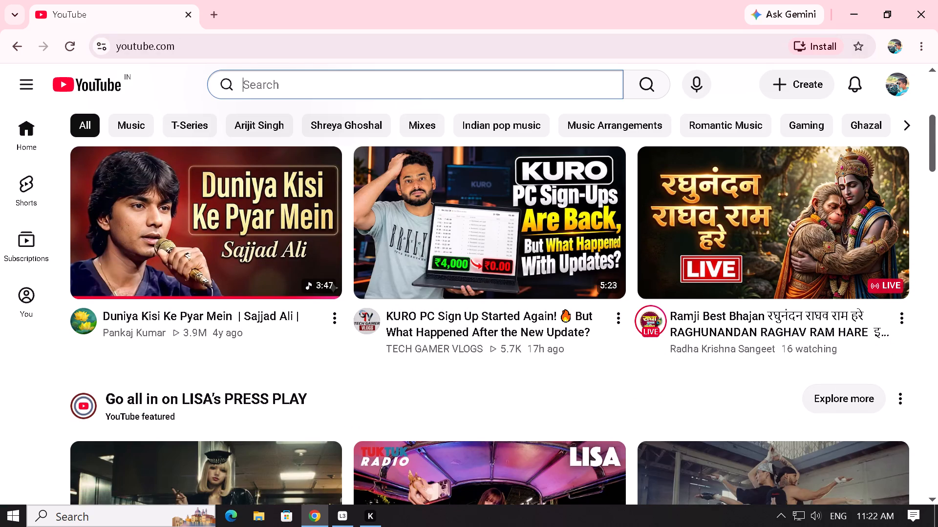
{"action": "type", "text": "uska hi bana karaoke"}
{"action": "key", "text": "Return"}
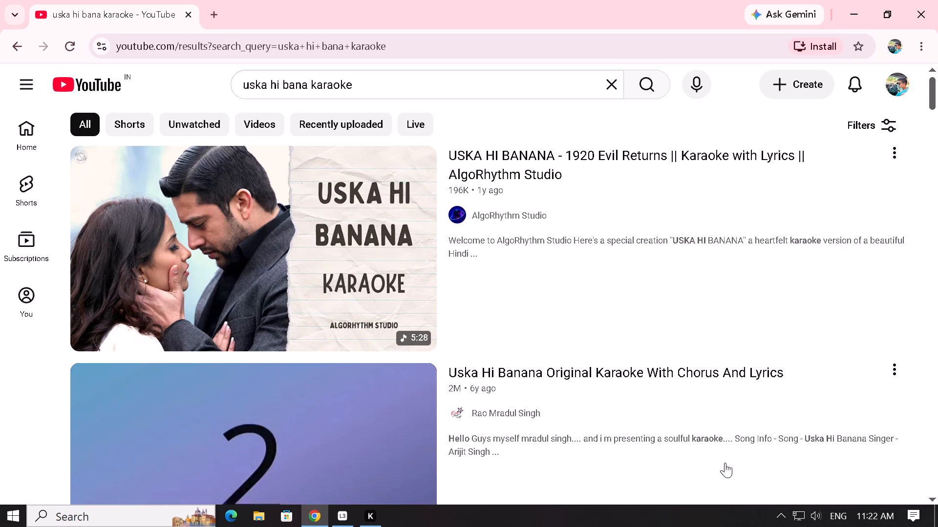
Lower the system speaker volume to about a quarter of its range.
{"action": "left_click", "coordinate": [812, 516]}
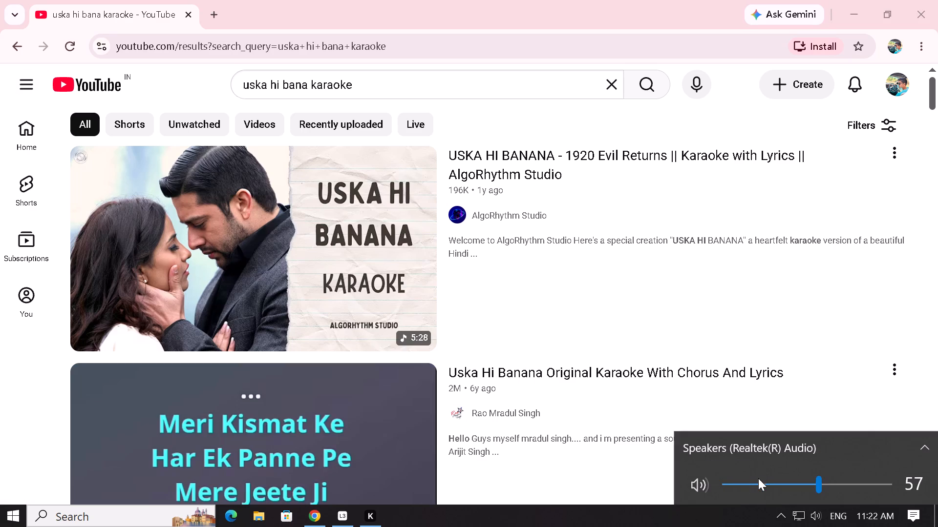
{"action": "left_click", "coordinate": [764, 481]}
{"action": "left_click", "coordinate": [731, 522]}
Open the video "Uska Hi Banana Original Karaoke With Chorus And Lyrics", returning to the results and reopening it whenever an ad plays.
{"action": "left_click", "coordinate": [285, 444]}
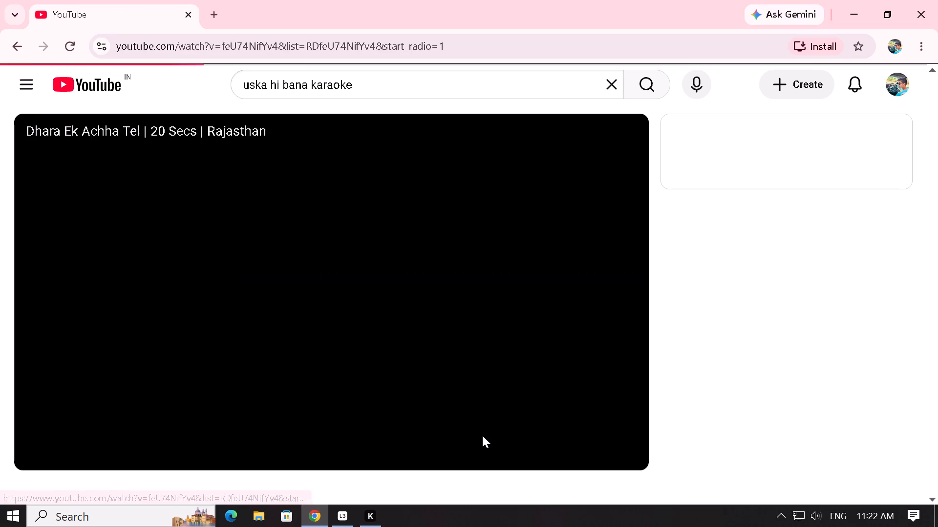
{"action": "left_click", "coordinate": [15, 38]}
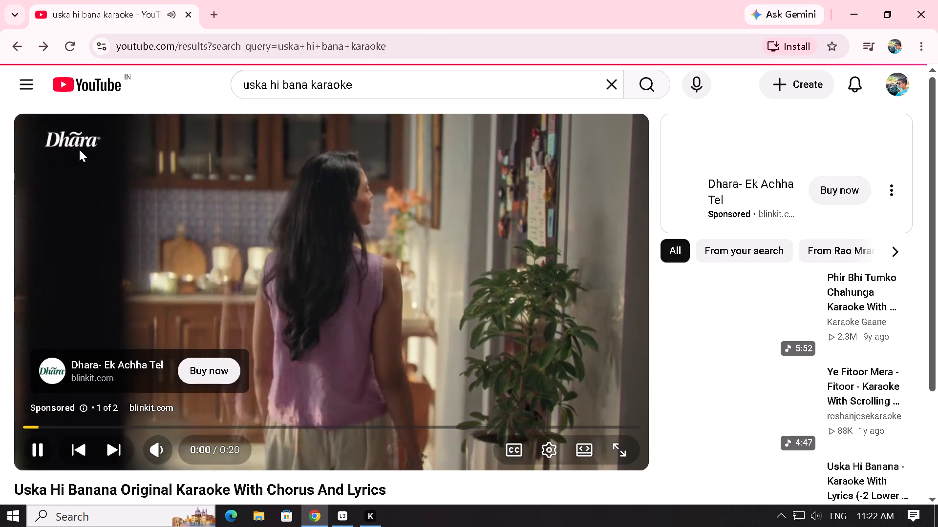
{"action": "left_click", "coordinate": [289, 442]}
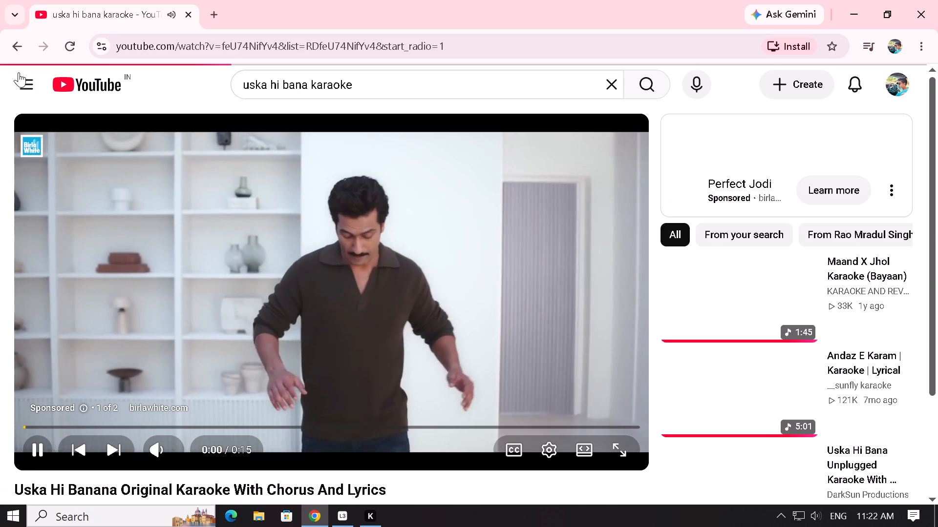
{"action": "left_click", "coordinate": [14, 48]}
{"action": "scroll", "coordinate": [344, 380], "scroll_direction": "down", "scroll_amount": 1}
{"action": "left_click", "coordinate": [334, 359]}
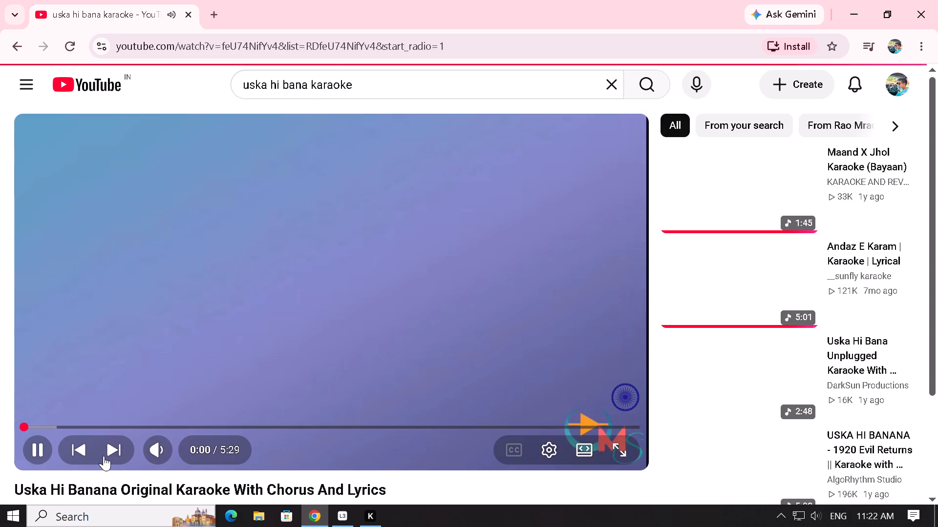
Set the video player's volume to a little over half.
{"action": "left_click_drag", "start_coordinate": [180, 449], "coordinate": [194, 447]}
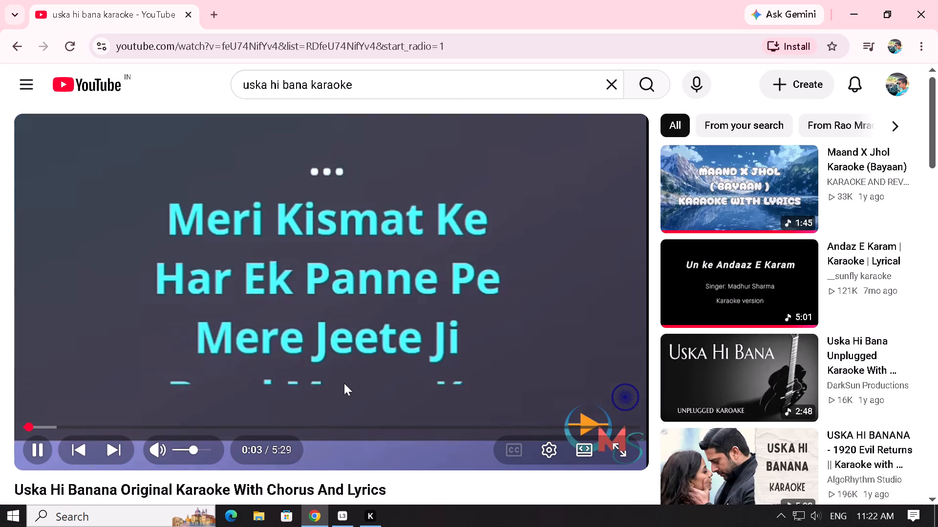
Listen to several parts of the karaoke track, seeking to about 0:30, 1:21 and 2:00, then back to about 1:56 and 1:30.
{"action": "left_click", "coordinate": [80, 429]}
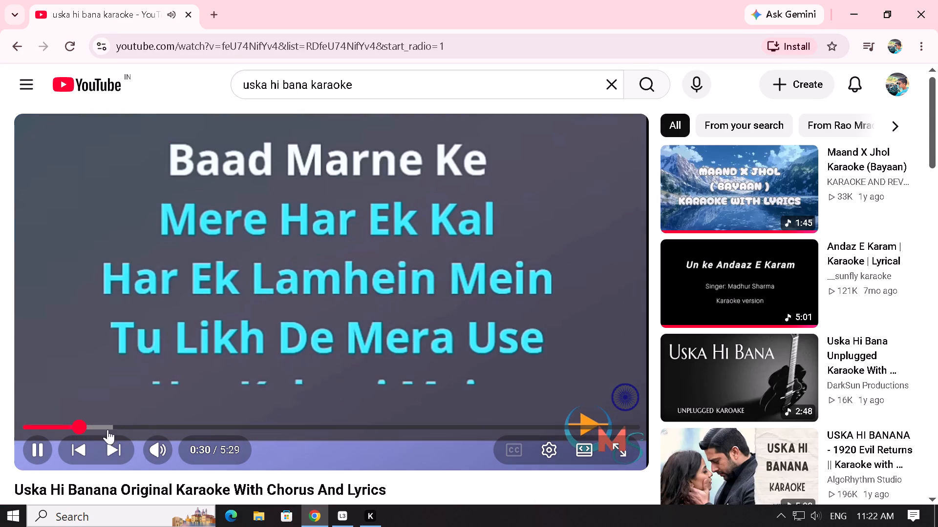
{"action": "left_click", "coordinate": [174, 423]}
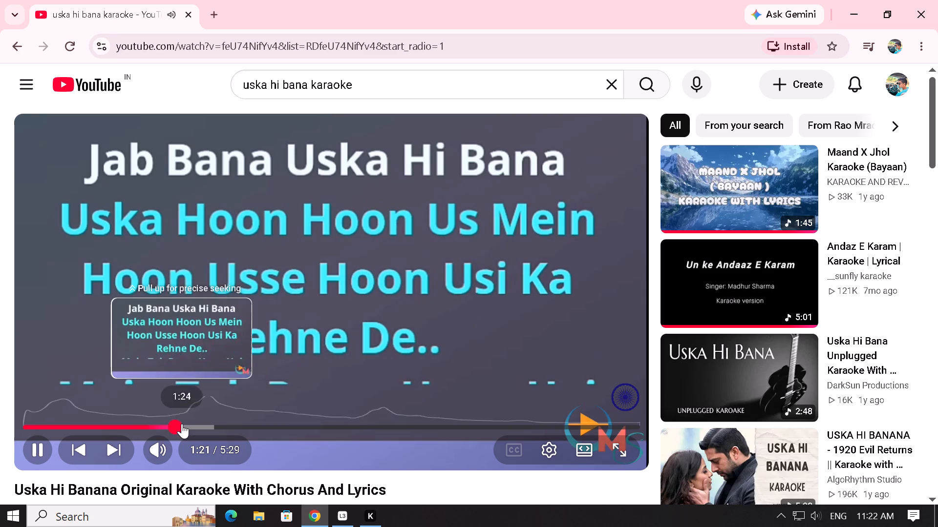
{"action": "left_click", "coordinate": [210, 424]}
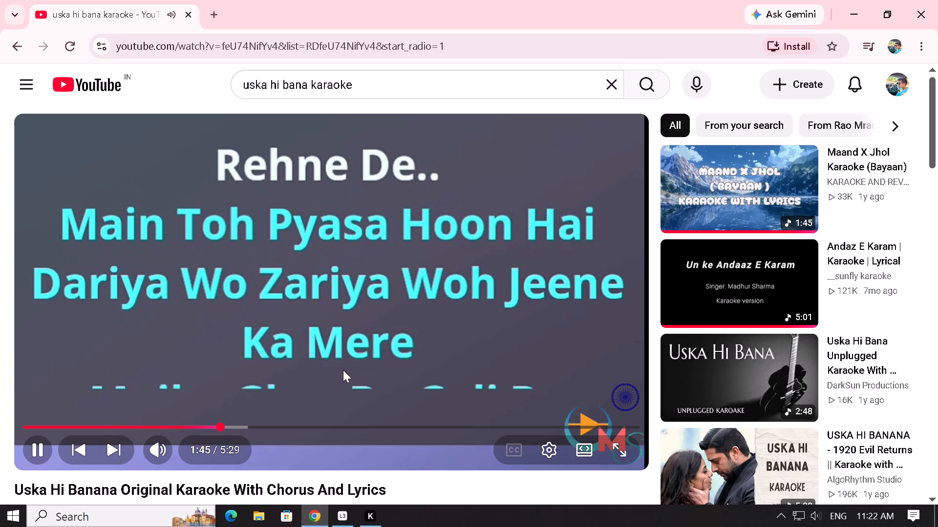
{"action": "left_click", "coordinate": [251, 428]}
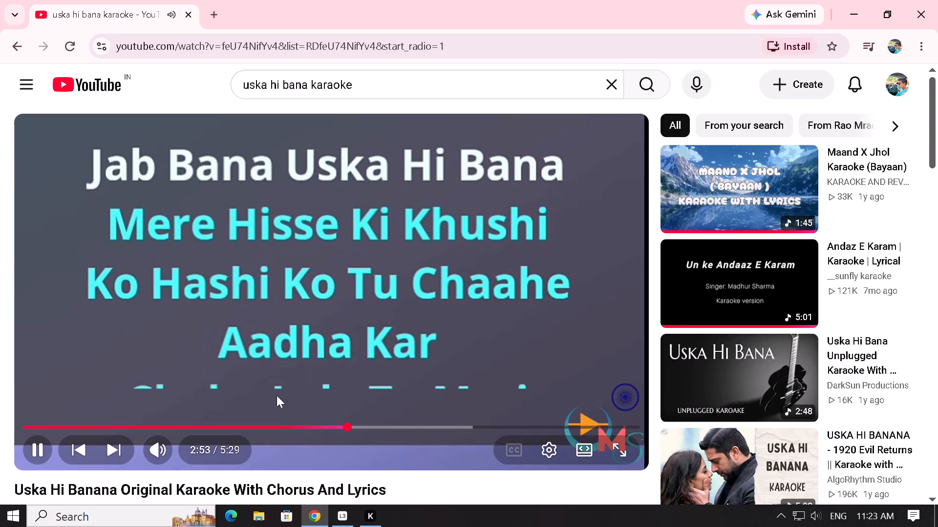
{"action": "left_click", "coordinate": [239, 430]}
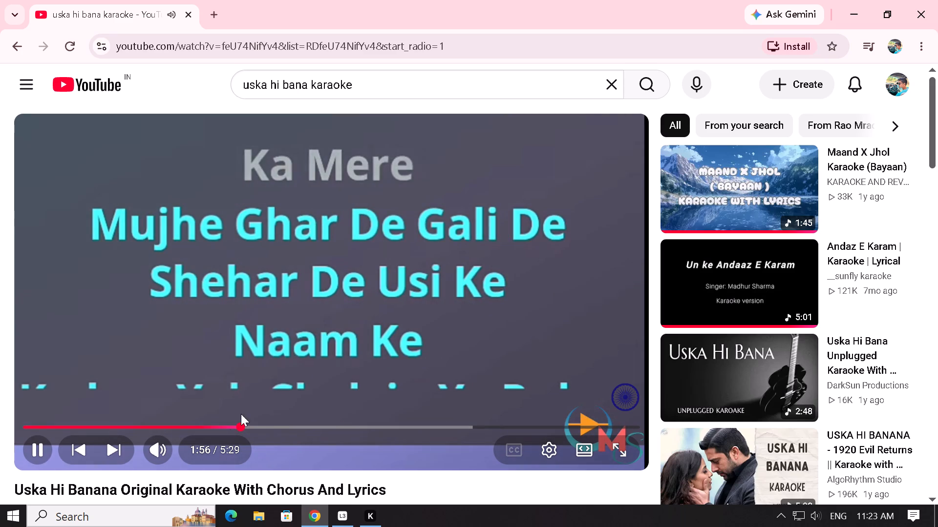
{"action": "left_click", "coordinate": [190, 425]}
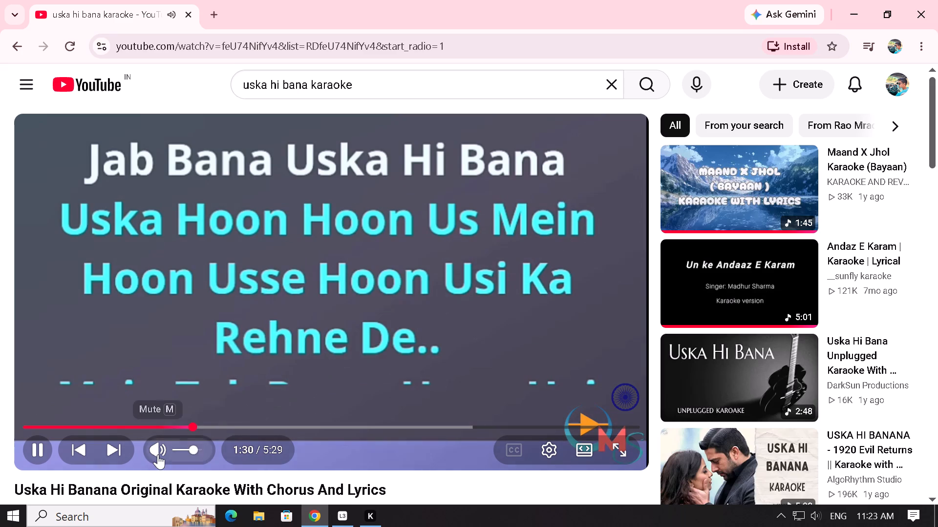
Raise the video player's volume slightly.
{"action": "left_click", "coordinate": [197, 446]}
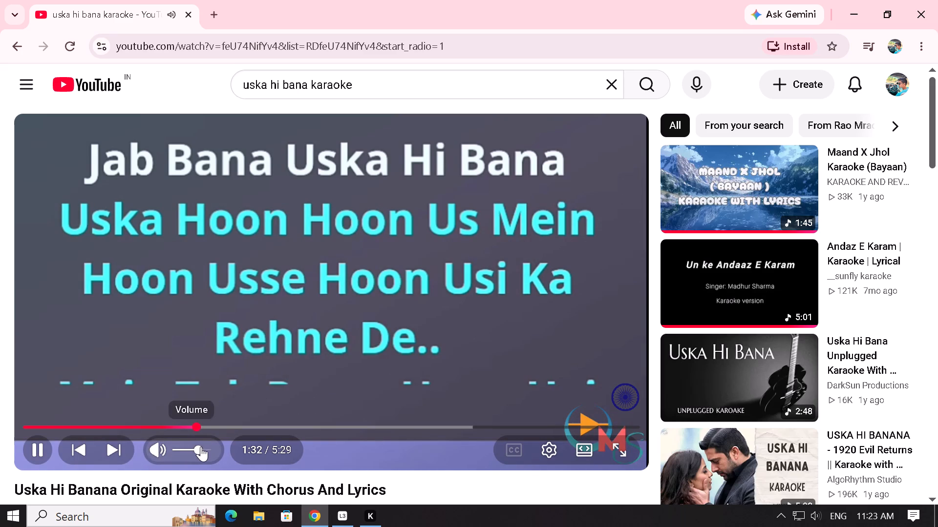
Find and open the Realtek Audio Console, and show the settings of the Speakers playback device.
{"action": "left_click", "coordinate": [136, 515]}
{"action": "type", "text": "re"}
{"action": "left_click", "coordinate": [171, 126]}
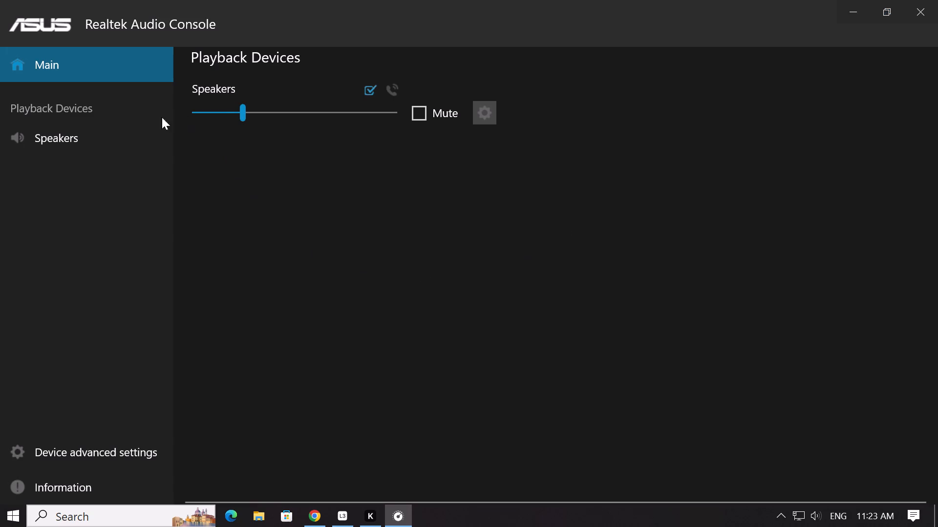
{"action": "left_click", "coordinate": [80, 130]}
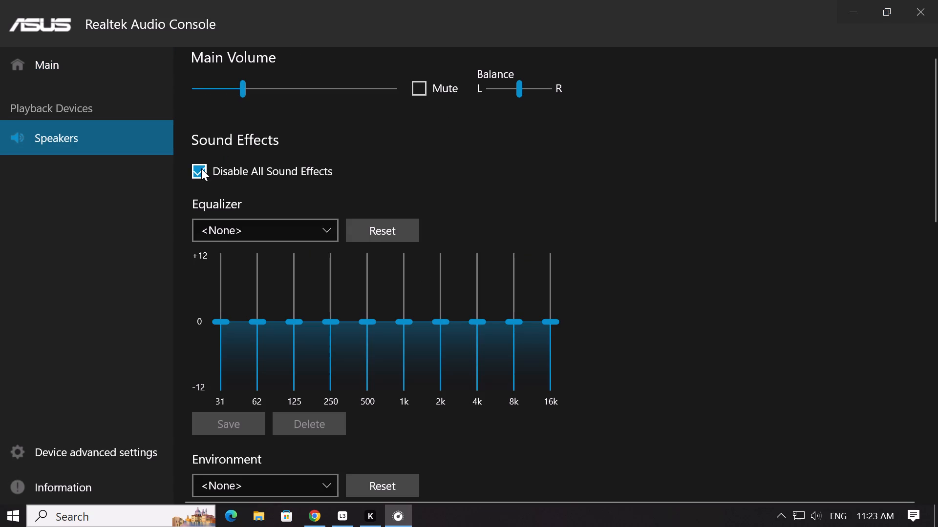
Clear the Disable All Sound Effects option for the speakers.
{"action": "left_click", "coordinate": [201, 168]}
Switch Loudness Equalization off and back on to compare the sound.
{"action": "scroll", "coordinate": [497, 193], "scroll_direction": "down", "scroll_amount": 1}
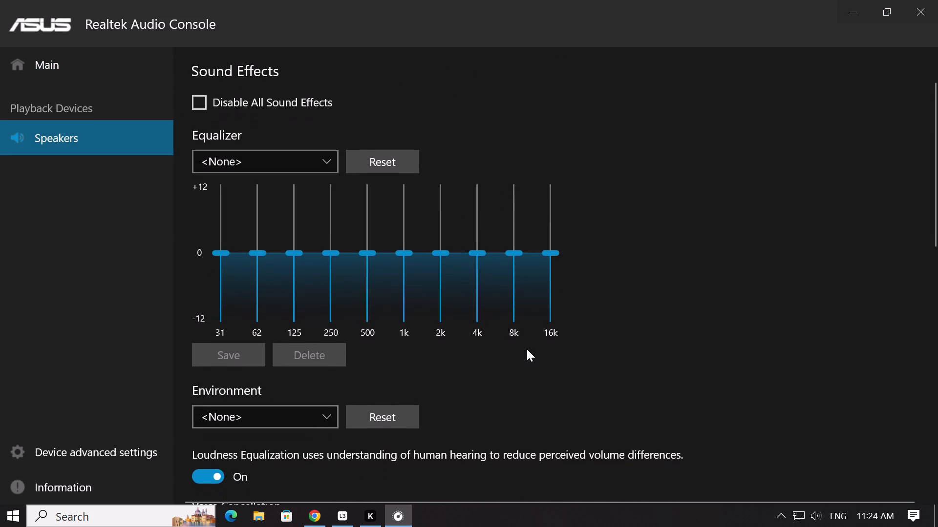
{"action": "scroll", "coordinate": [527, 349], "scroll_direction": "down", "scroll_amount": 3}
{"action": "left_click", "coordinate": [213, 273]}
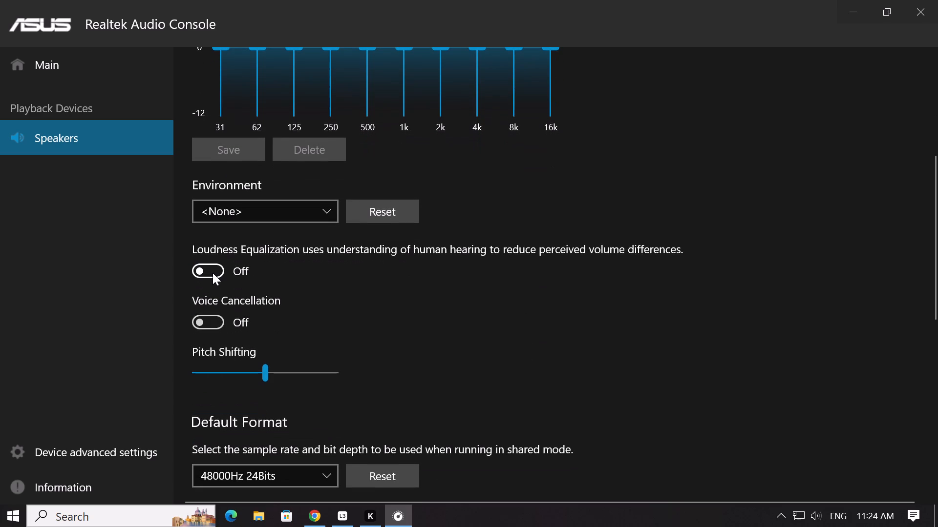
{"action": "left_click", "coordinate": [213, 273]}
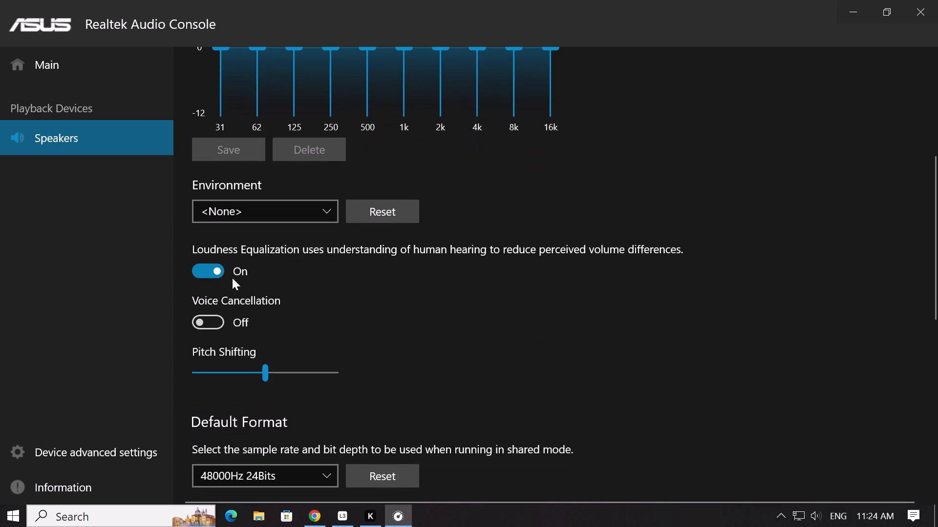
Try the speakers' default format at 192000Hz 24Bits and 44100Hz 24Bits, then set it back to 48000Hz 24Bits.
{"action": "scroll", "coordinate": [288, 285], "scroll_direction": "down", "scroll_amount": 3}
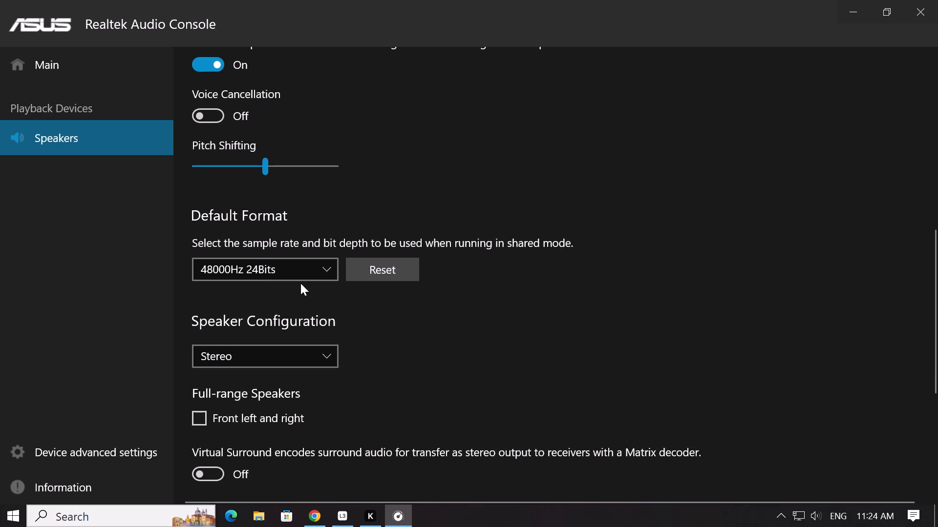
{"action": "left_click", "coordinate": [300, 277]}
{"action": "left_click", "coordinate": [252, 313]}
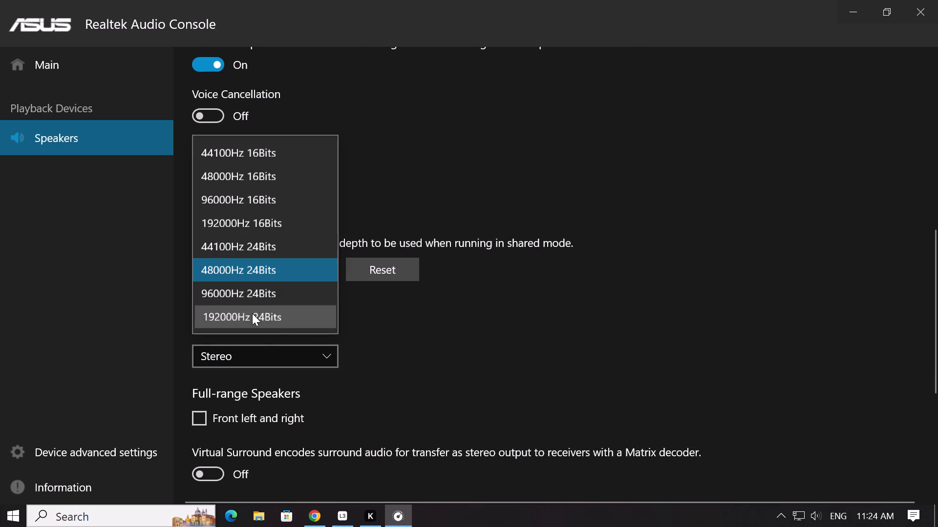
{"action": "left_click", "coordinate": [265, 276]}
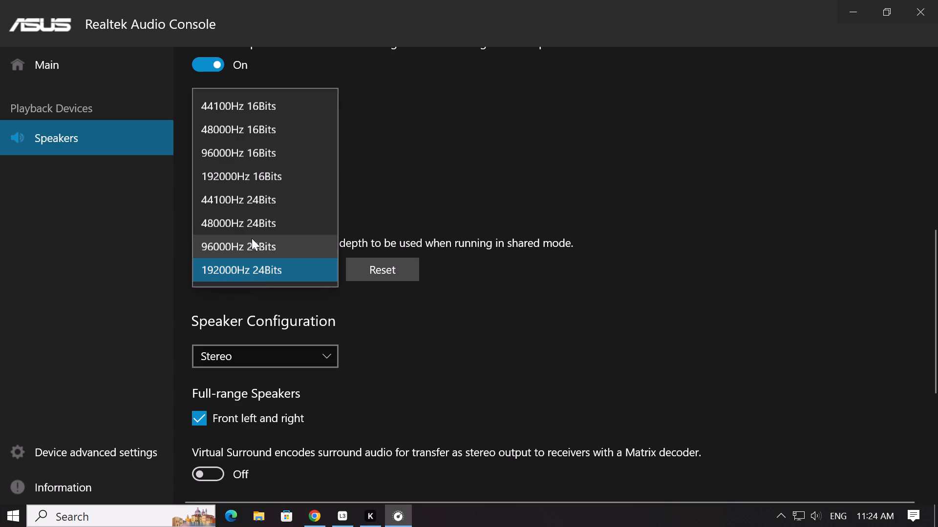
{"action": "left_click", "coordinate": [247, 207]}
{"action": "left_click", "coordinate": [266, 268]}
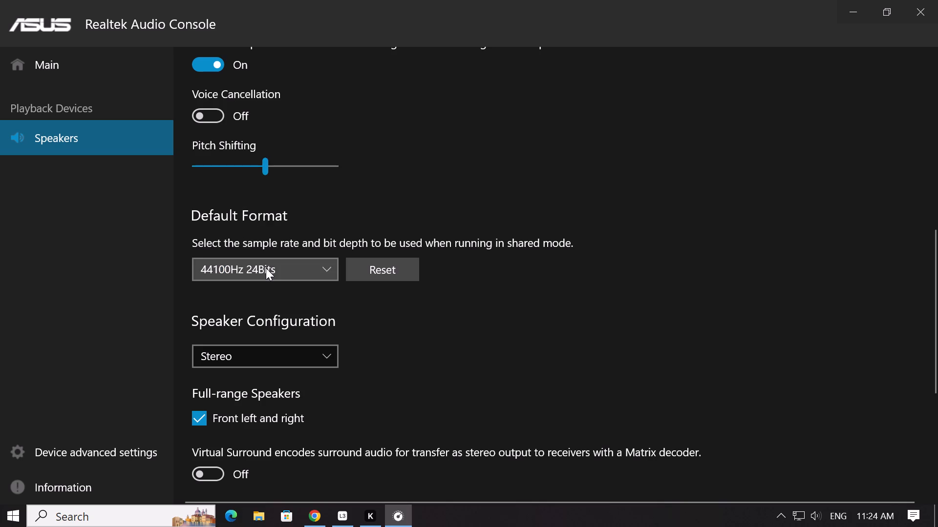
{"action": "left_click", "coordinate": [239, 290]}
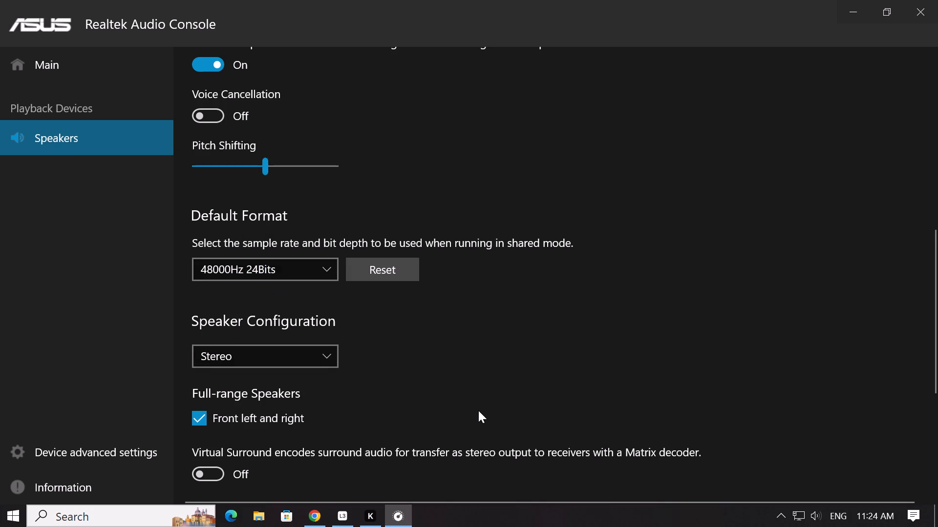
Toggle the Full-range Speakers option for front left and right to compare, leaving it cleared.
{"action": "scroll", "coordinate": [478, 410], "scroll_direction": "down", "scroll_amount": 3}
{"action": "left_click", "coordinate": [198, 208]}
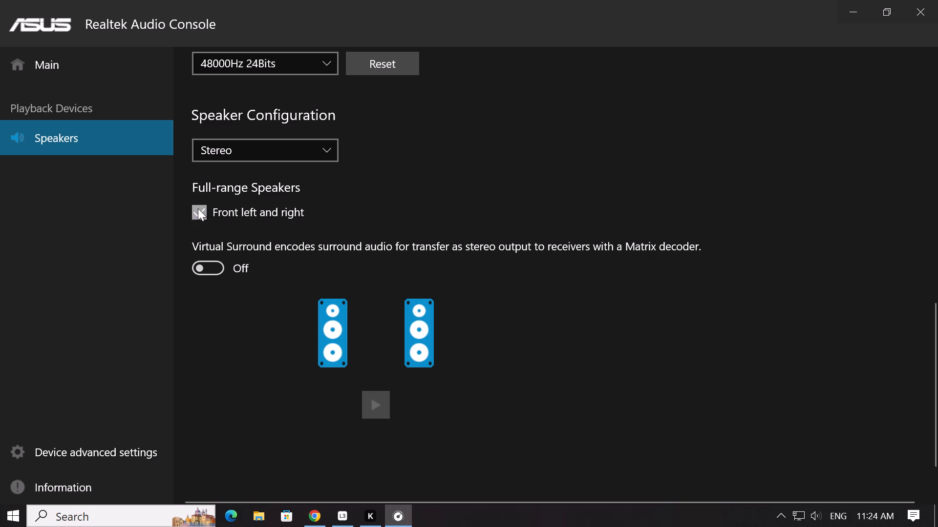
{"action": "left_click", "coordinate": [198, 208]}
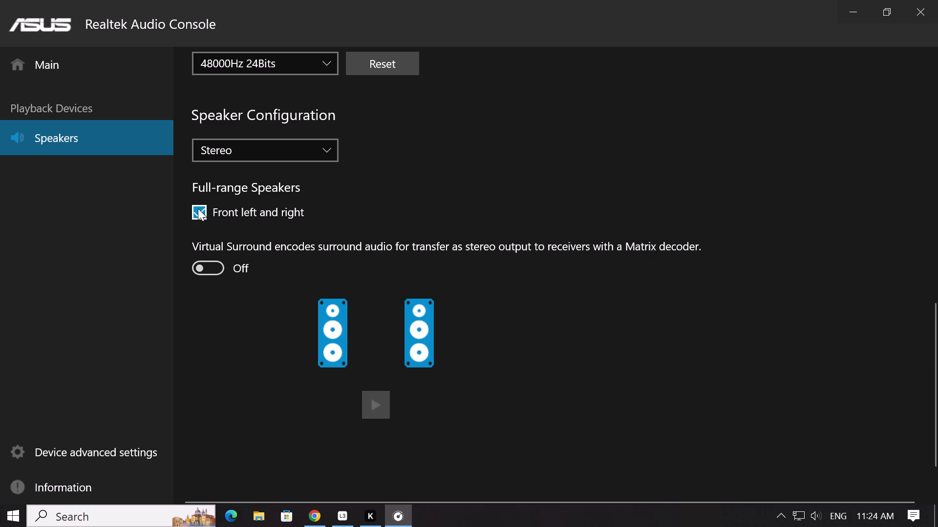
{"action": "left_click", "coordinate": [198, 208]}
Turn on Virtual Surround for the speakers.
{"action": "left_click", "coordinate": [207, 267]}
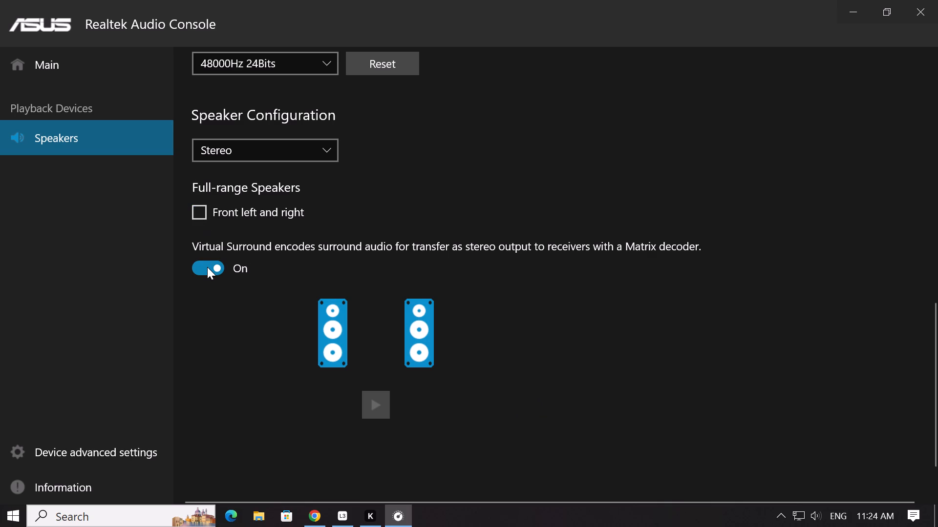
Turn off Virtual Surround for the speakers.
{"action": "left_click", "coordinate": [207, 267]}
Look over the Speaker Configuration options and the Equalizer presets without choosing a different one.
{"action": "scroll", "coordinate": [503, 290], "scroll_direction": "up", "scroll_amount": 1}
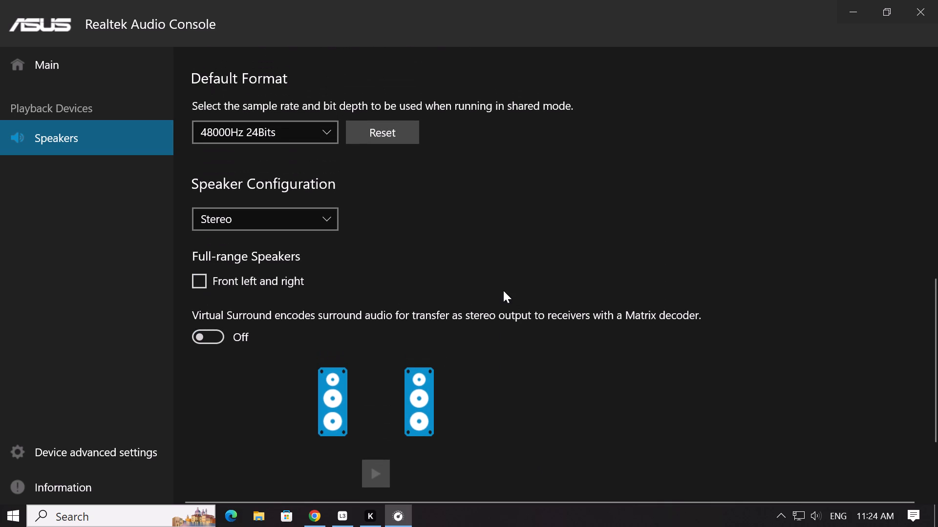
{"action": "left_click", "coordinate": [302, 223]}
{"action": "left_click", "coordinate": [464, 246]}
{"action": "scroll", "coordinate": [583, 294], "scroll_direction": "up", "scroll_amount": 6}
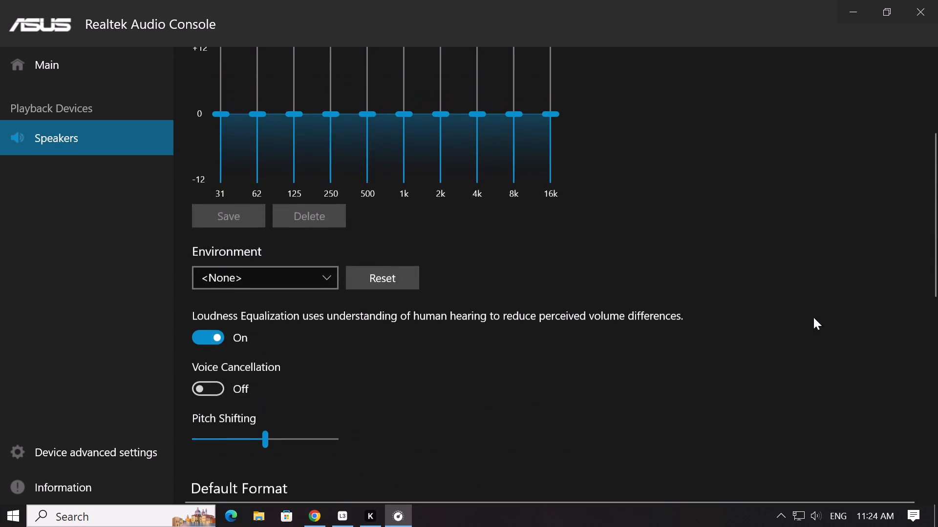
{"action": "scroll", "coordinate": [704, 319], "scroll_direction": "up", "scroll_amount": 5}
{"action": "left_click", "coordinate": [262, 223]}
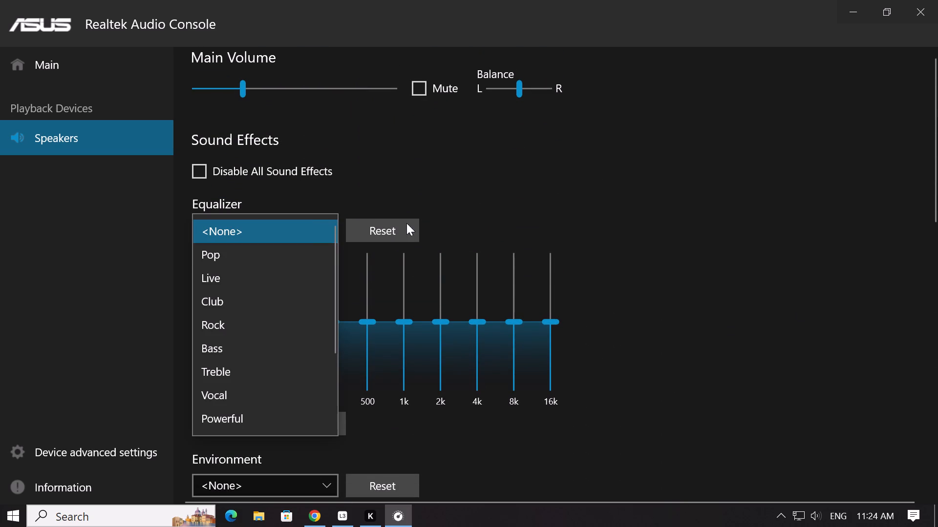
{"action": "left_click", "coordinate": [670, 204]}
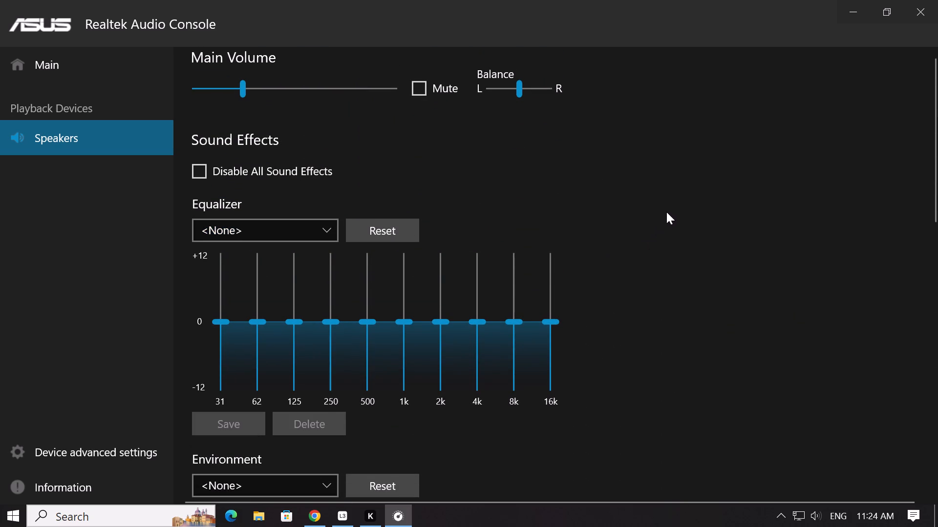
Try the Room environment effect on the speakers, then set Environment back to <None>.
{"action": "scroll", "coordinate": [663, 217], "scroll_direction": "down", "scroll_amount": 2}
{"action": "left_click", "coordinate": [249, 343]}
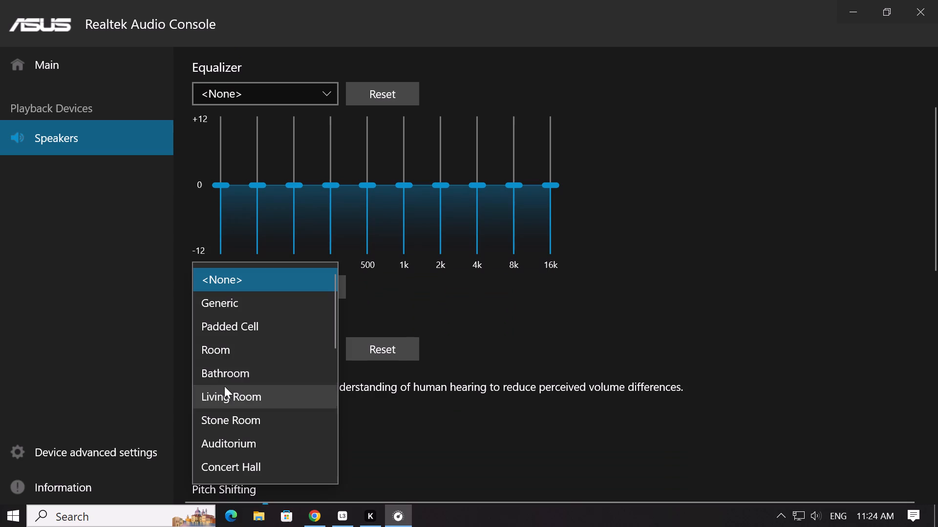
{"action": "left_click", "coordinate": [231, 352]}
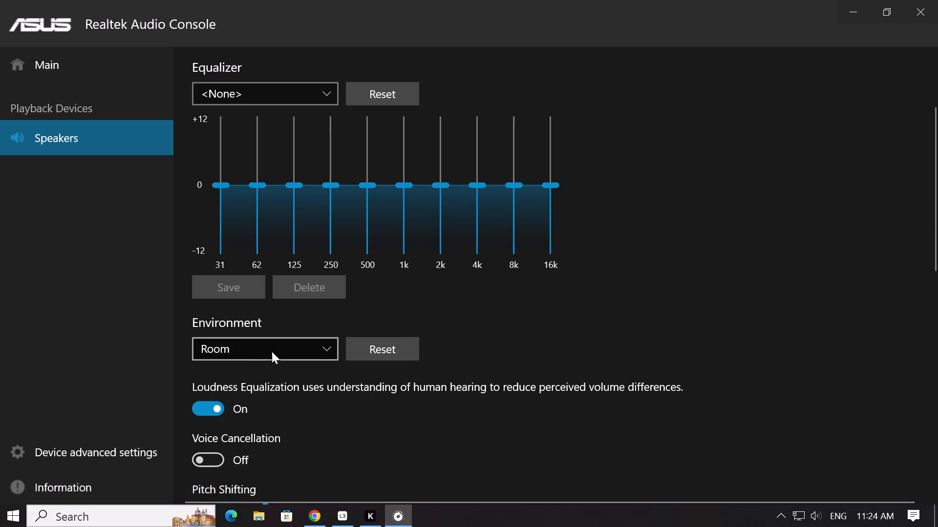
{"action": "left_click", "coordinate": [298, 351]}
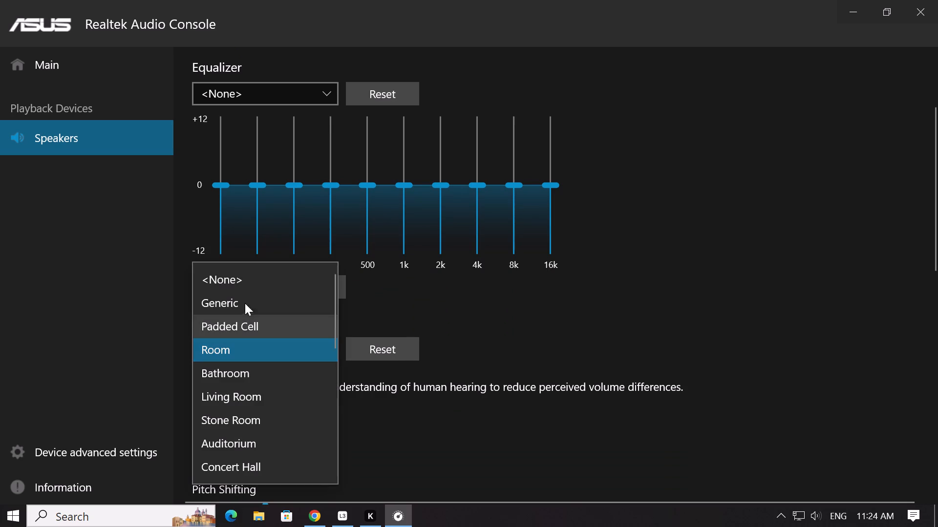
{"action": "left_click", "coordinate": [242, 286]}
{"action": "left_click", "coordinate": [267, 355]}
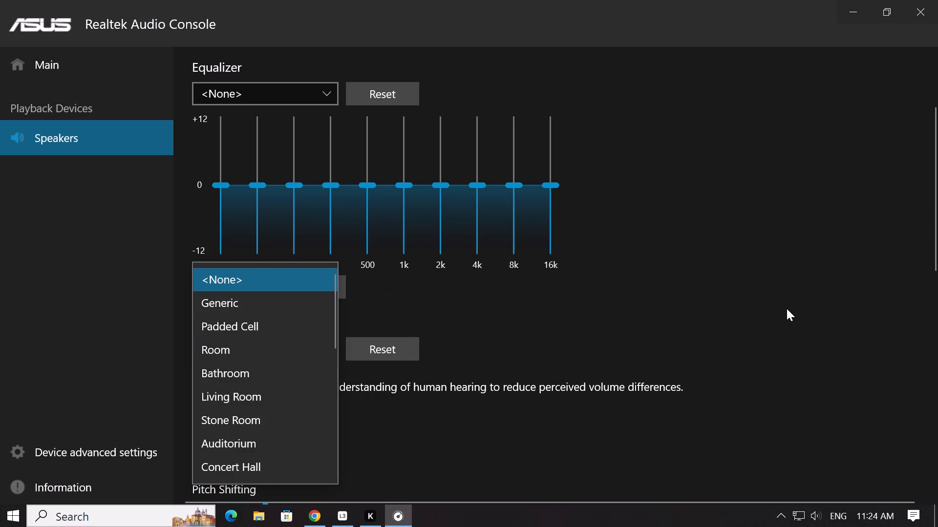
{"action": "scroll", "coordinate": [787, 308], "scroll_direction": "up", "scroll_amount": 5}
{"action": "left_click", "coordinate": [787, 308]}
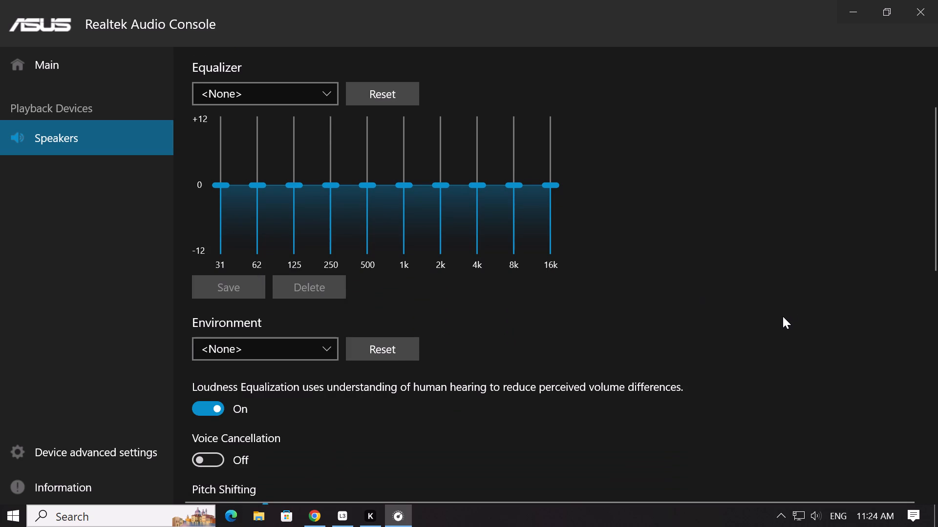
Close the Realtek Audio Console and return to the YouTube video in Chrome.
{"action": "scroll", "coordinate": [783, 316], "scroll_direction": "up", "scroll_amount": 5}
{"action": "left_click", "coordinate": [937, 0]}
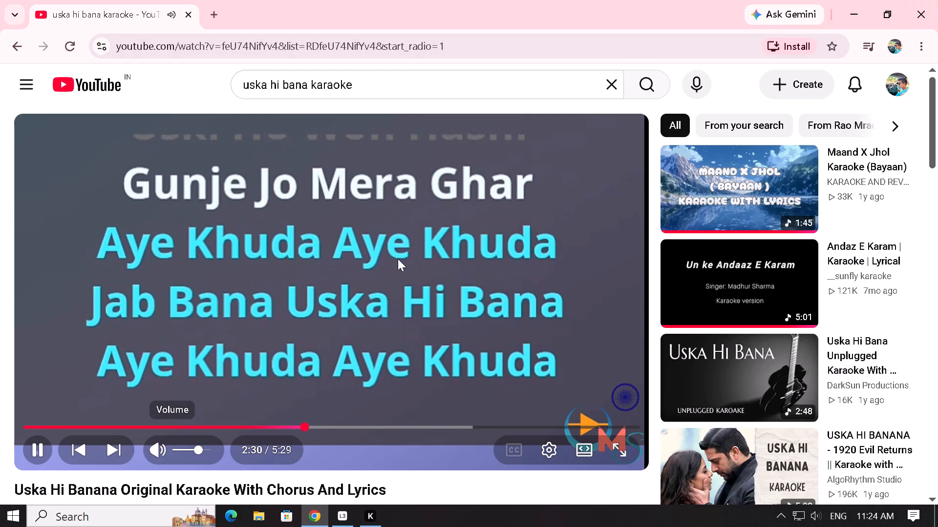
Pause the "Uska Hi Banana" karaoke video.
{"action": "scroll", "coordinate": [399, 284], "scroll_direction": "down", "scroll_amount": 2}
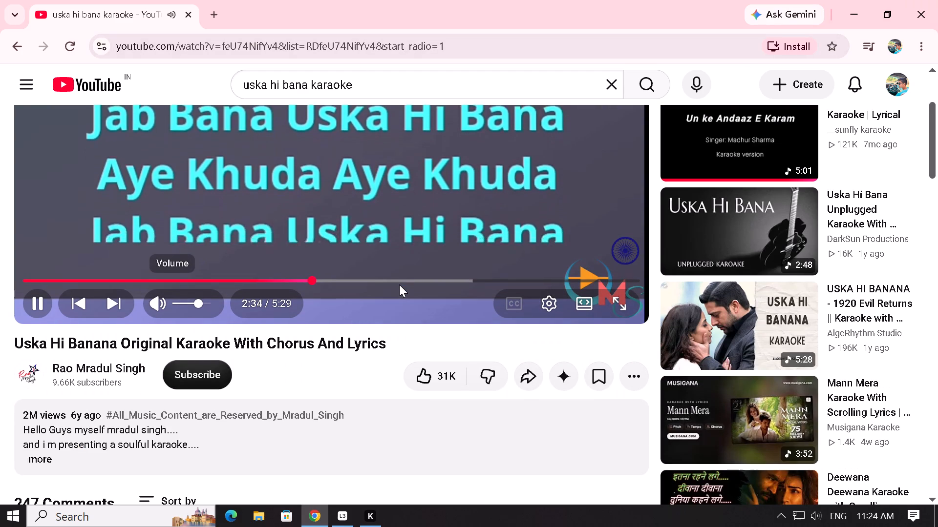
{"action": "scroll", "coordinate": [399, 284], "scroll_direction": "down", "scroll_amount": 2}
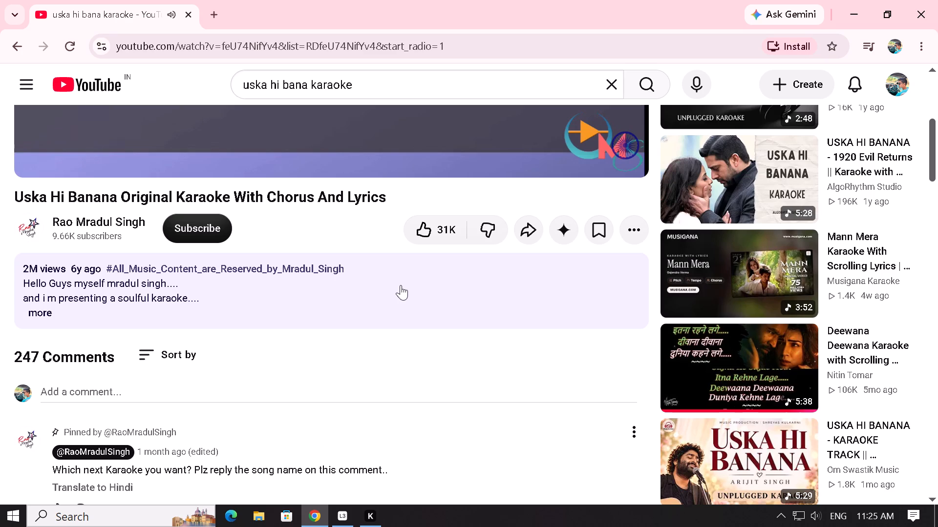
{"action": "scroll", "coordinate": [401, 284], "scroll_direction": "up", "scroll_amount": 5}
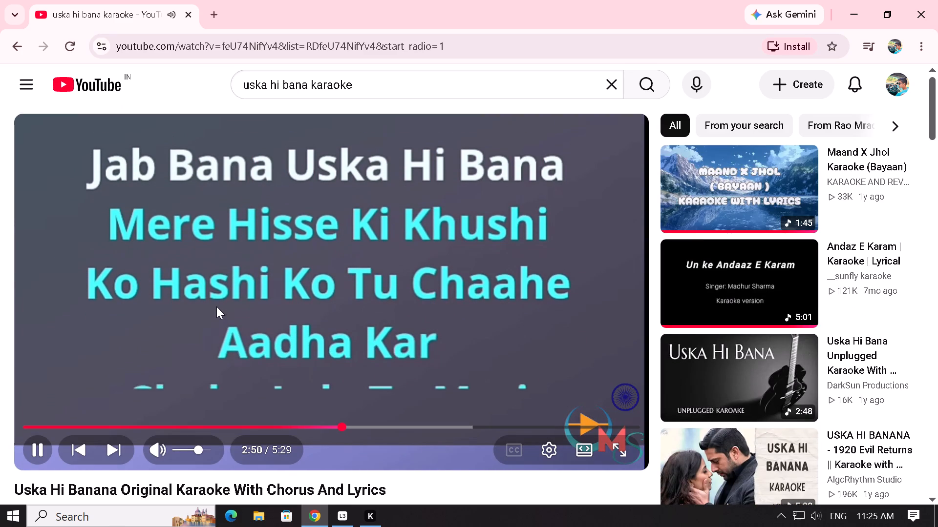
{"action": "left_click", "coordinate": [355, 292]}
Copy the share link of the karaoke video.
{"action": "scroll", "coordinate": [360, 324], "scroll_direction": "down", "scroll_amount": 2}
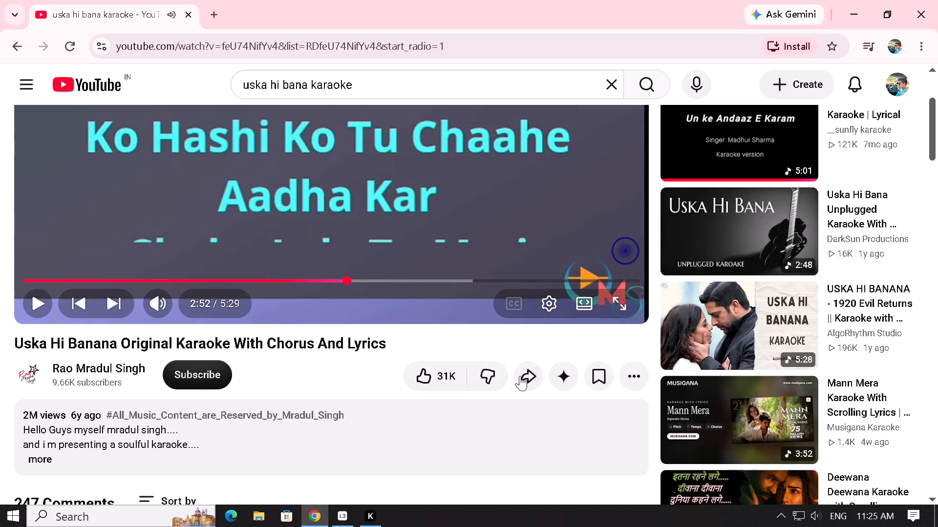
{"action": "left_click", "coordinate": [536, 374]}
{"action": "left_click", "coordinate": [578, 368]}
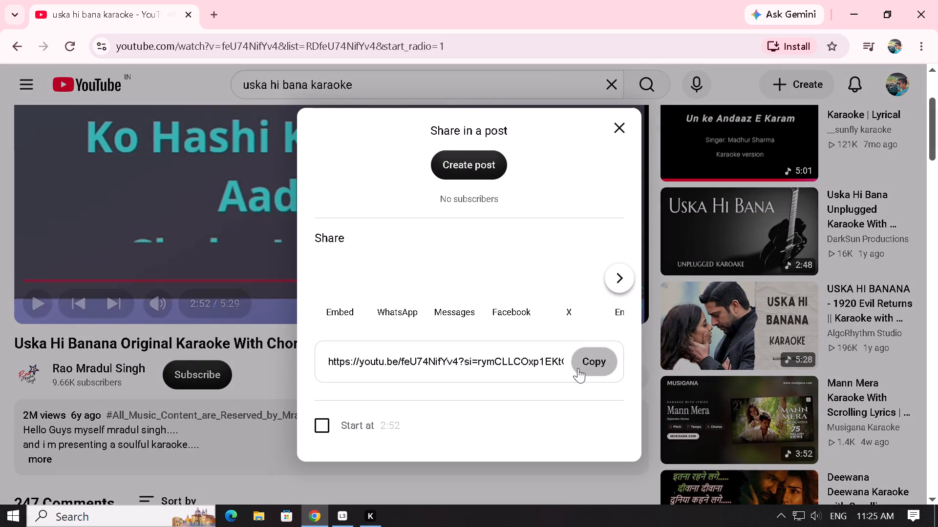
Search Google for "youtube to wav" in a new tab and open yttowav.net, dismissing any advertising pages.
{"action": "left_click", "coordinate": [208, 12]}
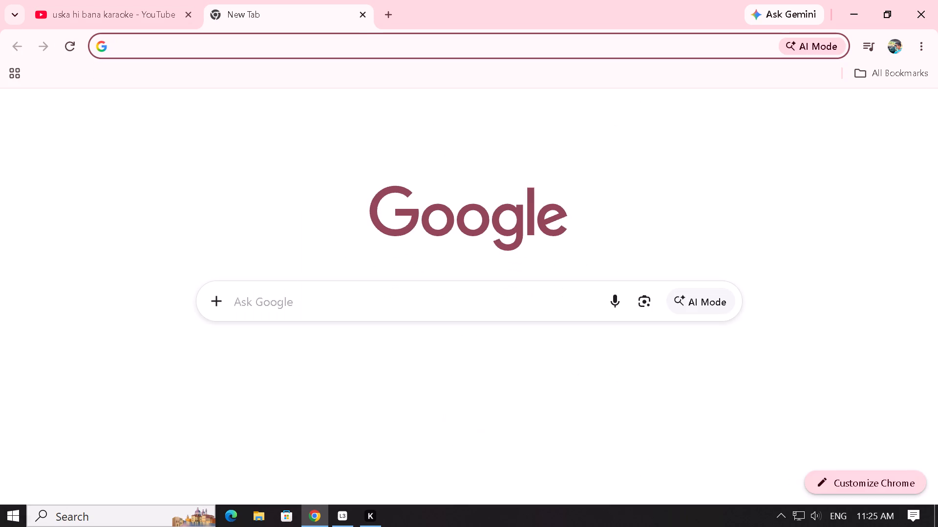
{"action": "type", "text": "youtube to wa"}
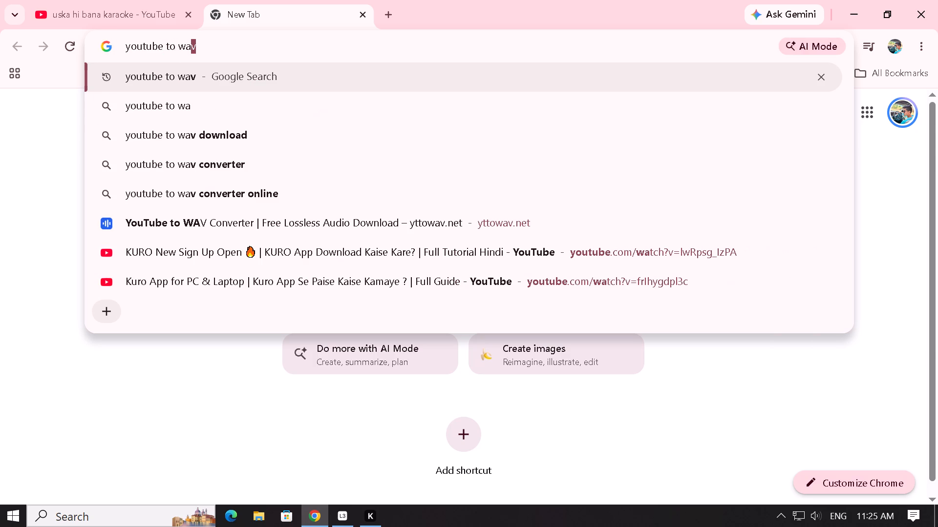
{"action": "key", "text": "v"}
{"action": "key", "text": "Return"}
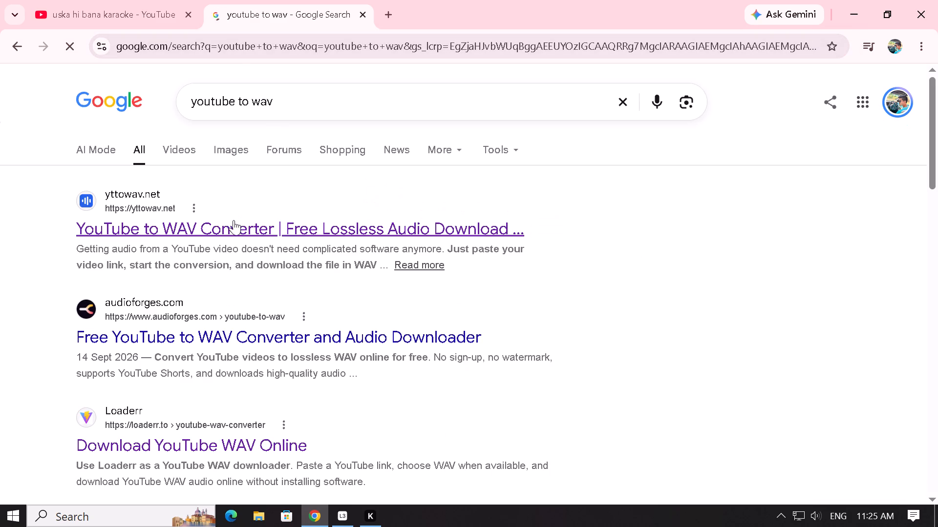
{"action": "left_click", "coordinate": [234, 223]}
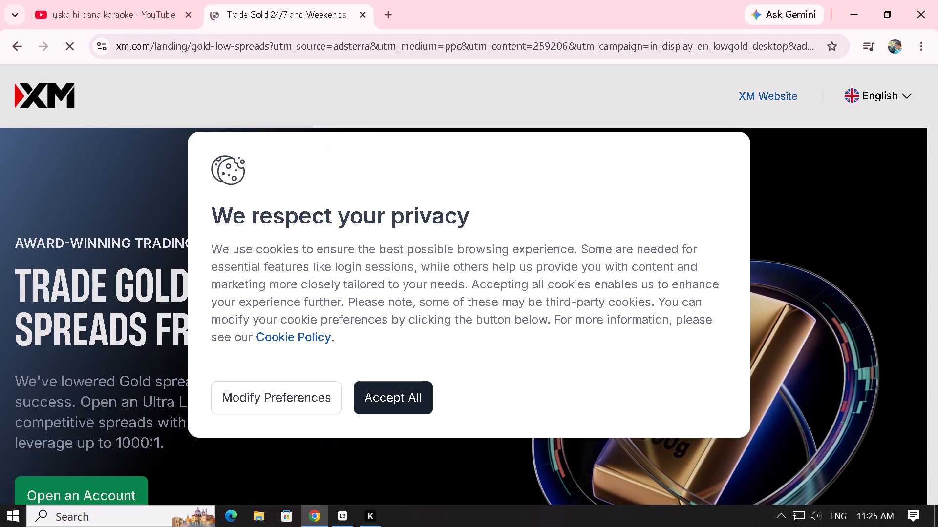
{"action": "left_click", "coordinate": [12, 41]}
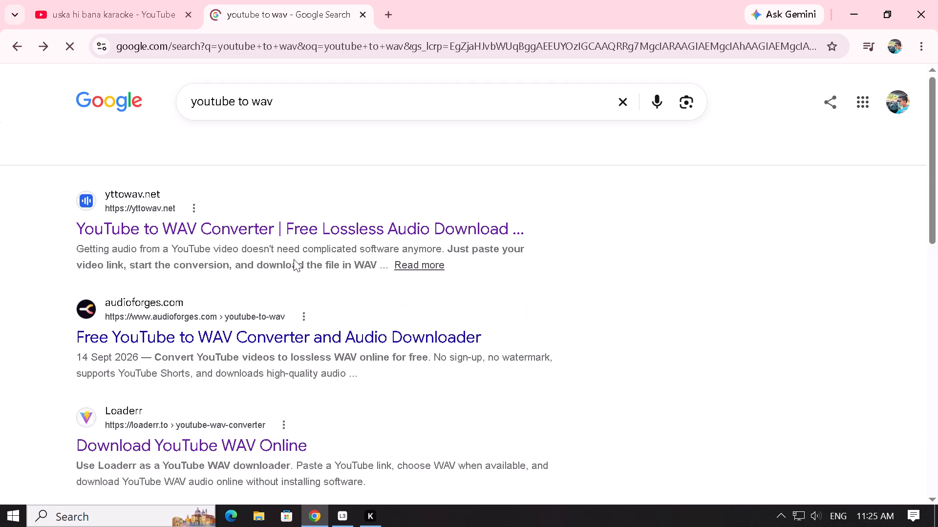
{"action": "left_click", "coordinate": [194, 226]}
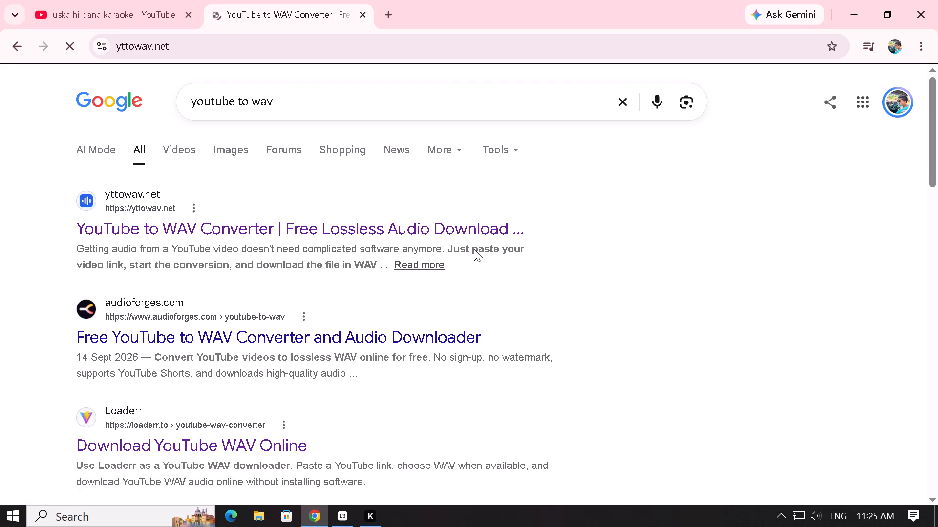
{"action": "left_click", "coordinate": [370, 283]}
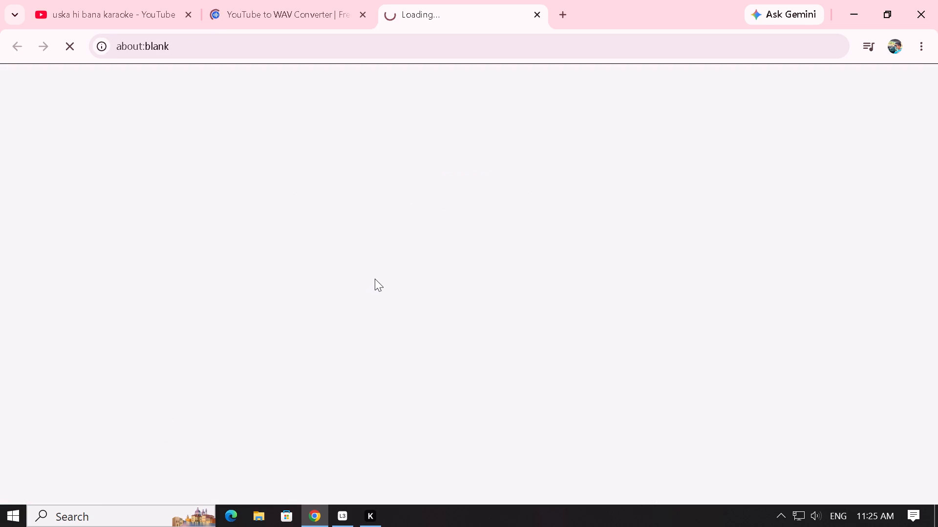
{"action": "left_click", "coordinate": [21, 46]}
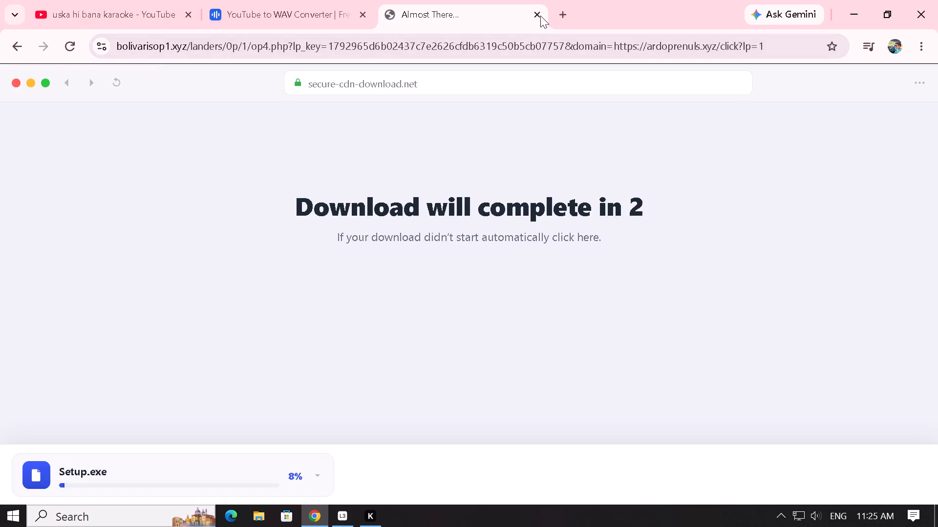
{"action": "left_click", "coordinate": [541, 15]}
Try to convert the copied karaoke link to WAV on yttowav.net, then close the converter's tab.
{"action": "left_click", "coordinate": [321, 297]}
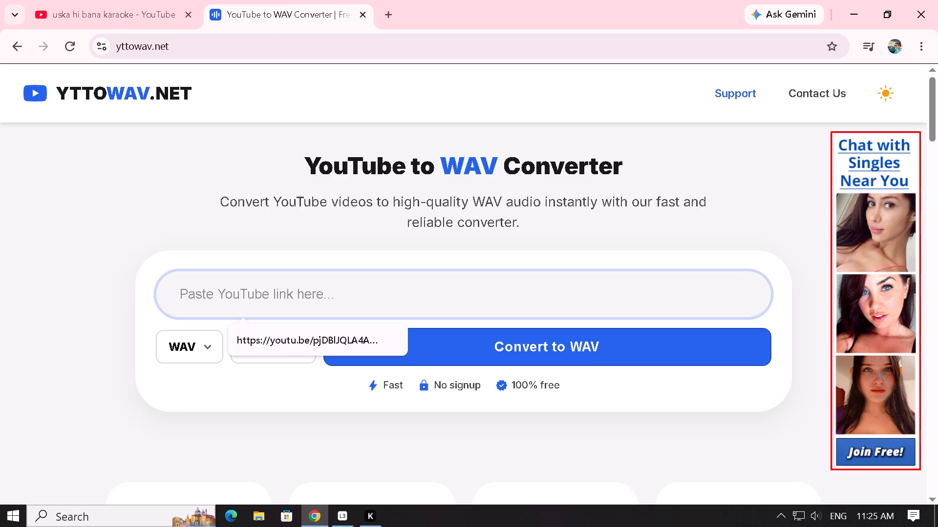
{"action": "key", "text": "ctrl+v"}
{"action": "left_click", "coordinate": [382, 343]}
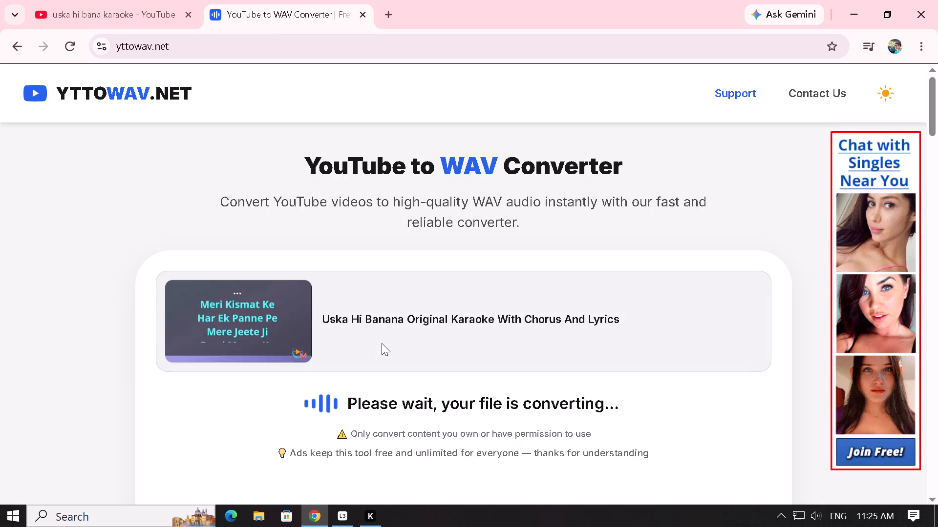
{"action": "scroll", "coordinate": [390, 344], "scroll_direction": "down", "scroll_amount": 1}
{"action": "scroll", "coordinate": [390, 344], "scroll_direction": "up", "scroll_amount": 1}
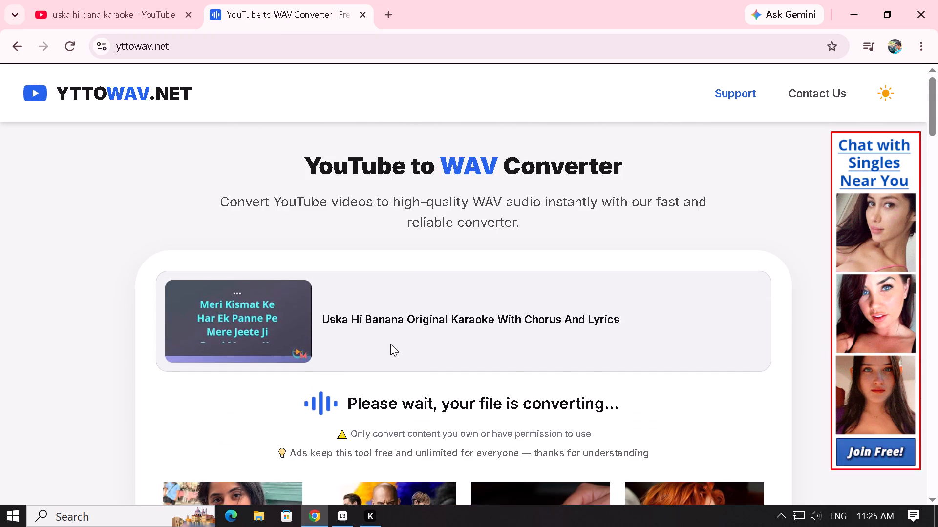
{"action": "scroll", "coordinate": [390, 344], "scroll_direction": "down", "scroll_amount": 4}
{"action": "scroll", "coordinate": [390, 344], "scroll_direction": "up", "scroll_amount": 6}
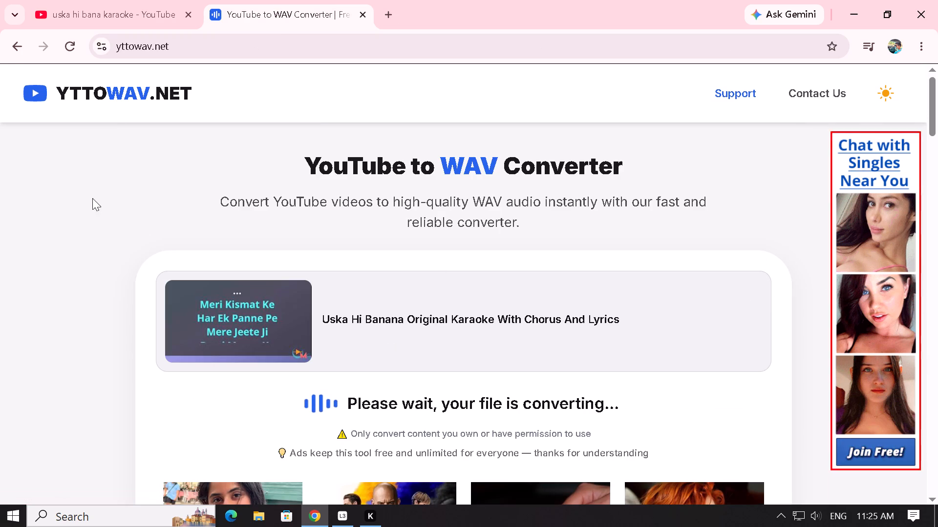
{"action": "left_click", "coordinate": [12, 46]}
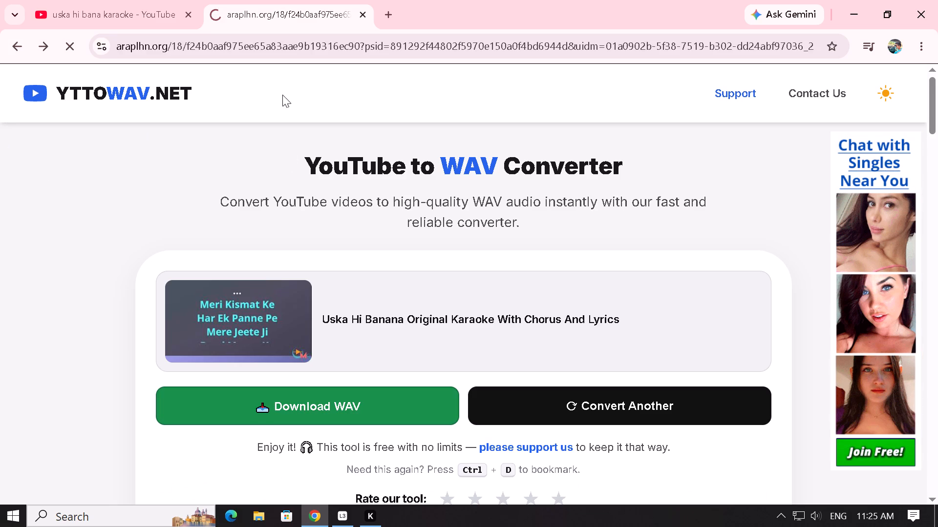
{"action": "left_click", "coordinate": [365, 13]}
Search Google for "youtube to mp3" in a new tab and open the Y2Mate converter.
{"action": "left_click", "coordinate": [209, 5]}
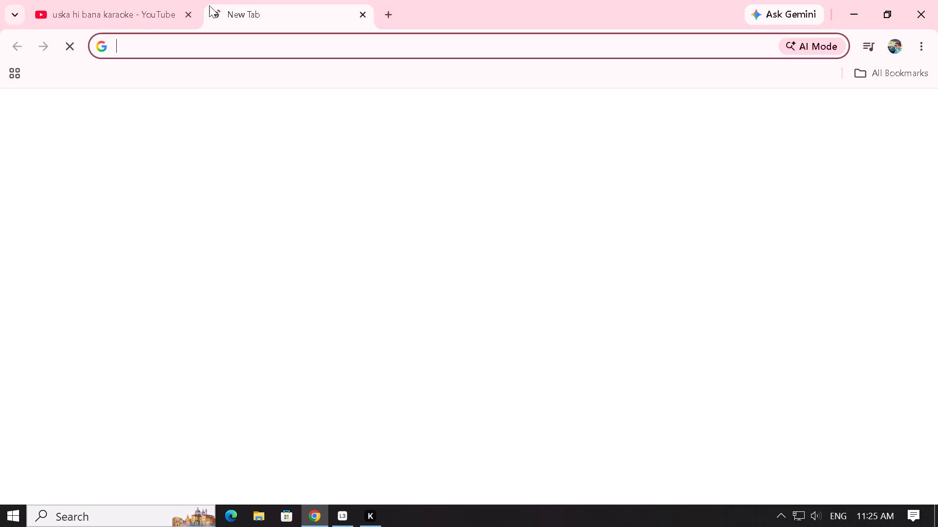
{"action": "type", "text": "youtube to mp"}
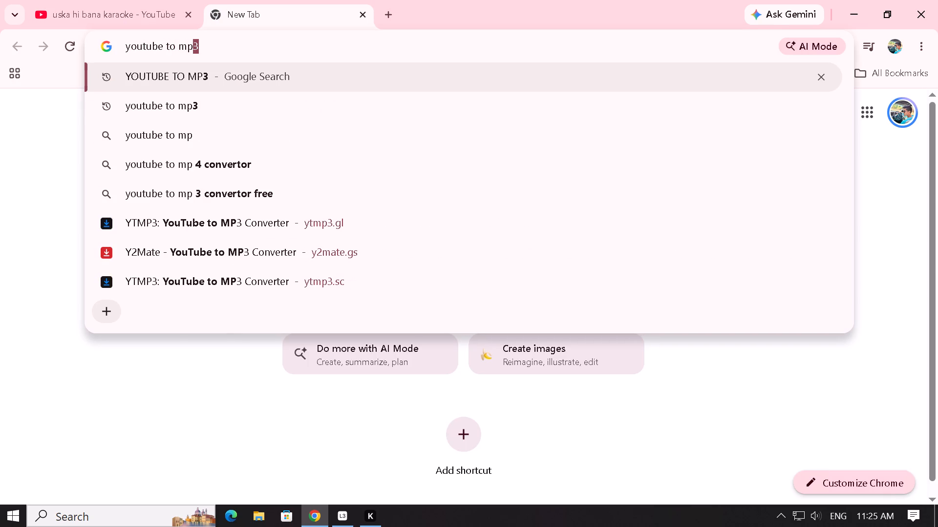
{"action": "key", "text": "3"}
{"action": "key", "text": "Return"}
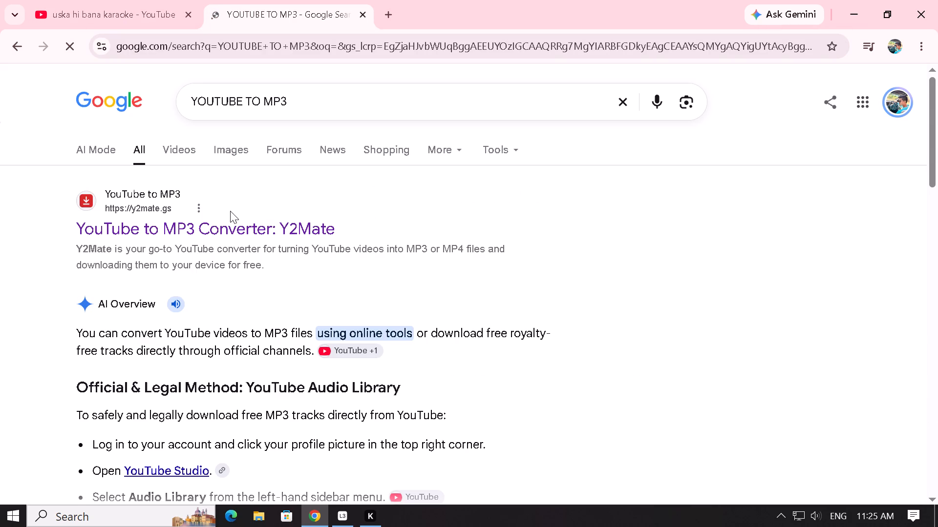
{"action": "left_click", "coordinate": [219, 234]}
Paste the copied karaoke link into Y2Mate and start its conversion to MP3.
{"action": "left_click", "coordinate": [391, 188]}
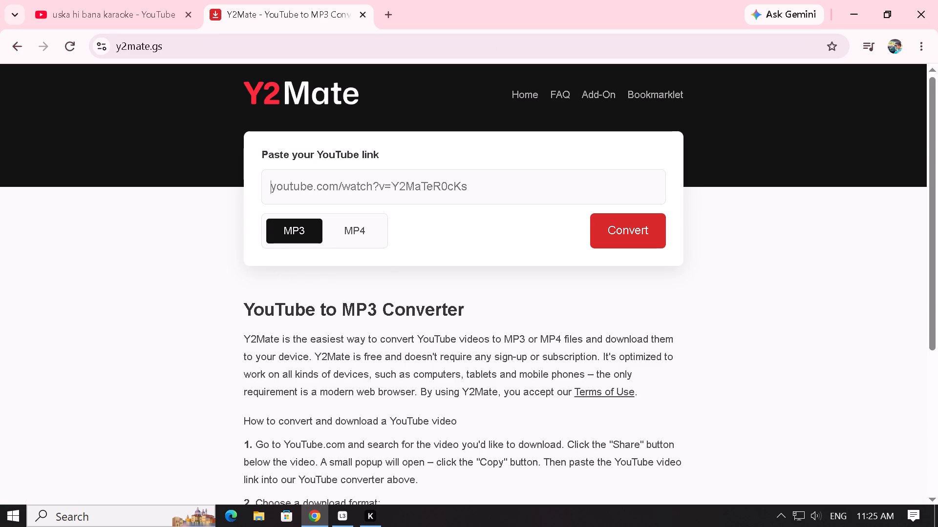
{"action": "key", "text": "ctrl+v"}
{"action": "left_click", "coordinate": [645, 239]}
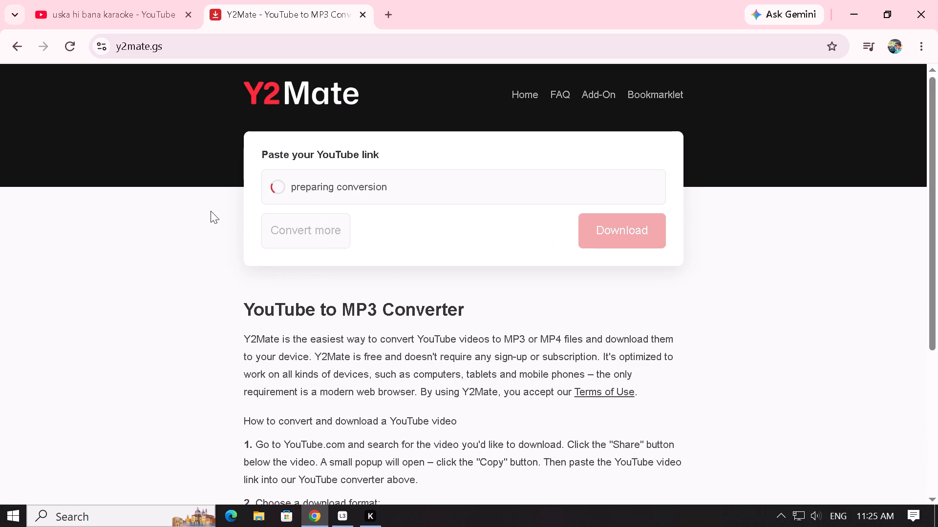
Raise the volume of the Realtek speakers slightly while the karaoke track converts.
{"action": "left_click", "coordinate": [780, 521]}
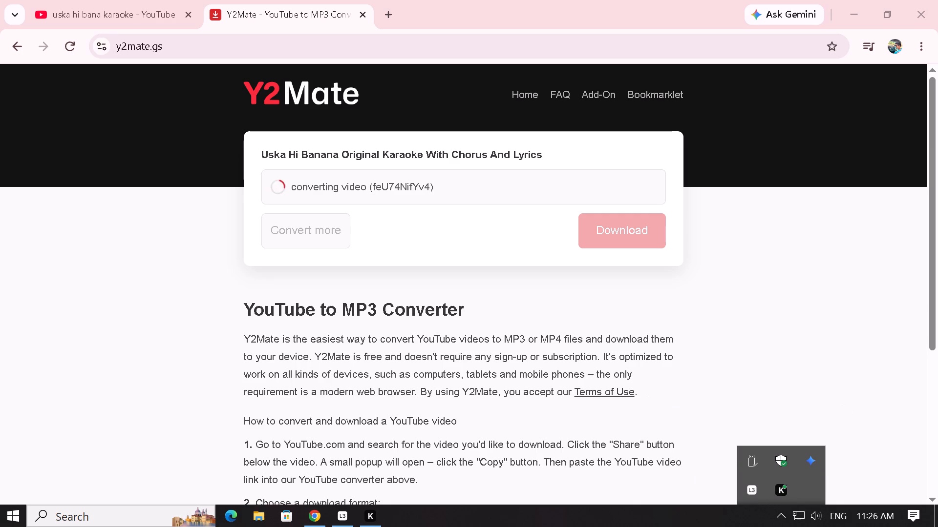
{"action": "left_click", "coordinate": [786, 526]}
{"action": "left_click", "coordinate": [812, 511]}
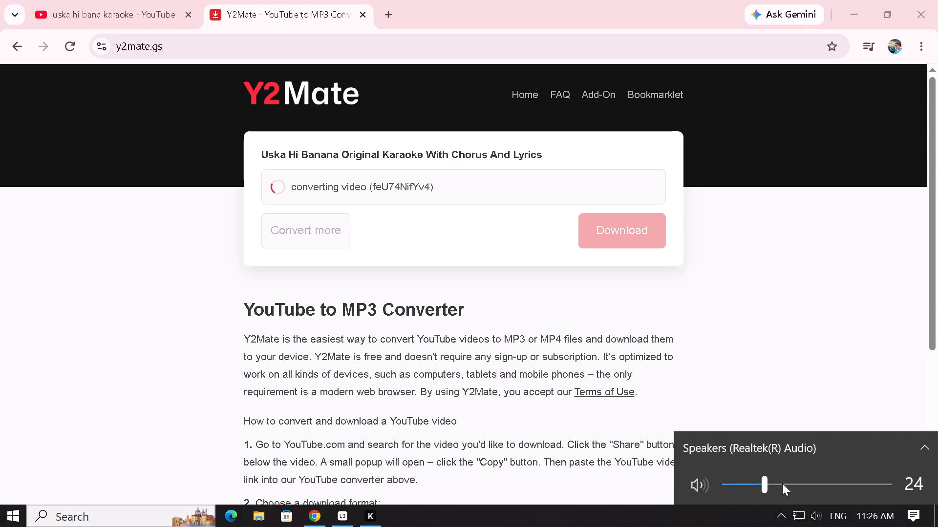
{"action": "left_click", "coordinate": [782, 483]}
{"action": "left_click", "coordinate": [771, 483]}
{"action": "left_click", "coordinate": [708, 526]}
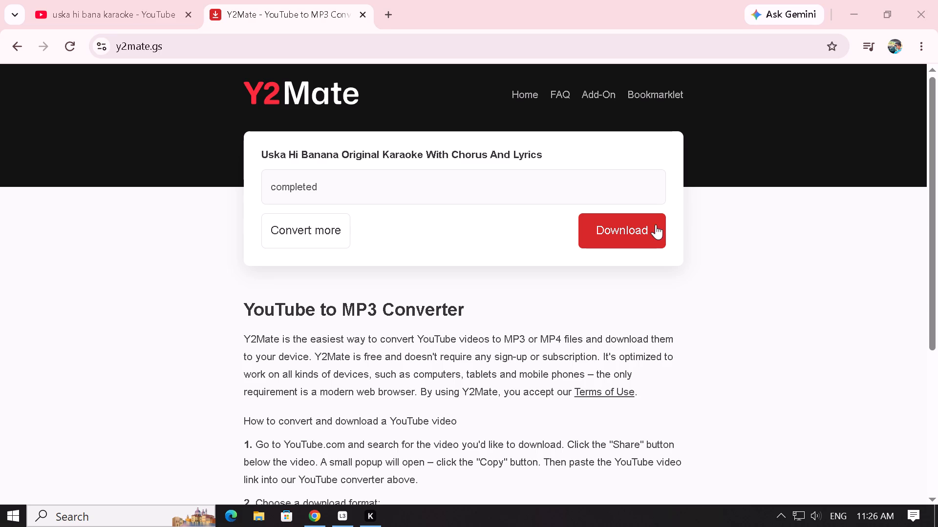
Download the converted MP3 of "Uska Hi Banana Original Karaoke With Chorus And Lyrics" from Y2Mate.
{"action": "left_click", "coordinate": [651, 226]}
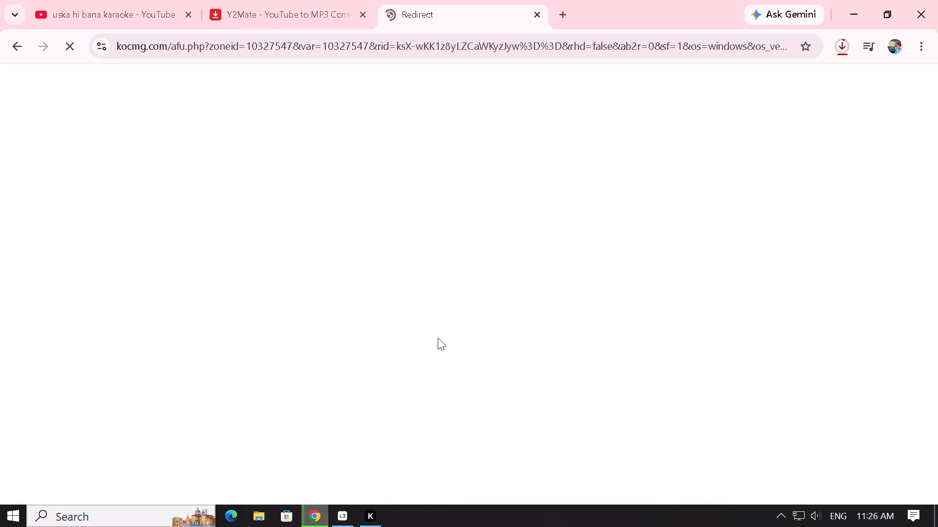
Return to the "Uska Hi Banana" karaoke video on YouTube and close its share dialog.
{"action": "left_click", "coordinate": [29, 0]}
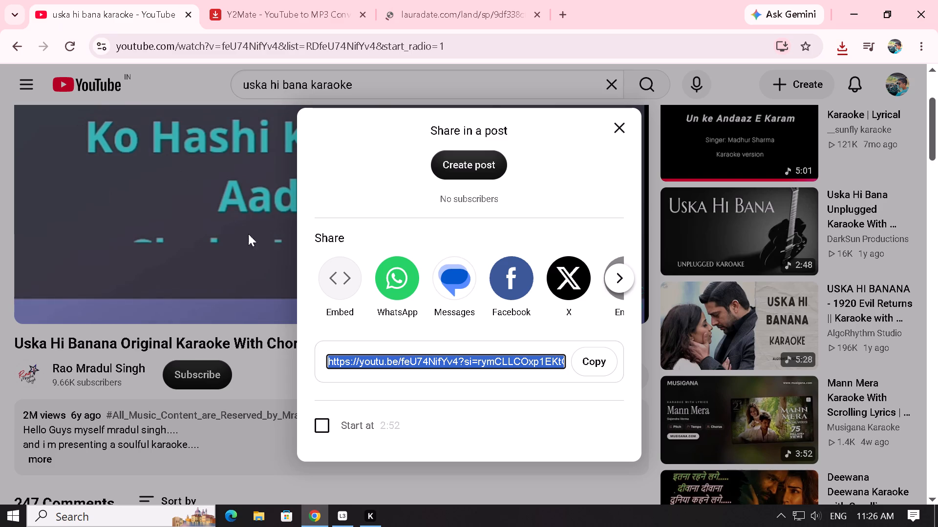
{"action": "left_click", "coordinate": [616, 133]}
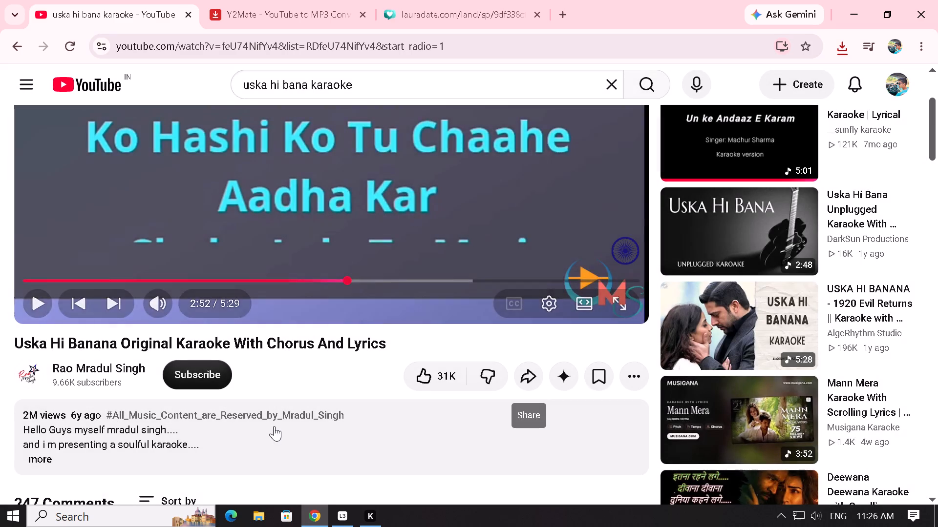
Look through the comments and related karaoke videos on the "Uska Hi Banana" video page.
{"action": "scroll", "coordinate": [274, 426], "scroll_direction": "down", "scroll_amount": 1}
{"action": "scroll", "coordinate": [170, 403], "scroll_direction": "down", "scroll_amount": 1}
{"action": "scroll", "coordinate": [135, 367], "scroll_direction": "down", "scroll_amount": 2}
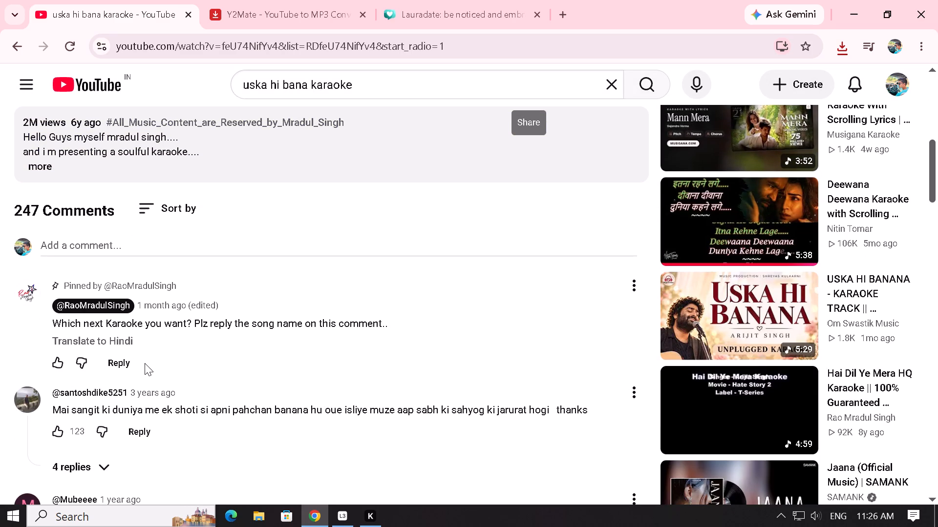
{"action": "scroll", "coordinate": [149, 357], "scroll_direction": "down", "scroll_amount": 2}
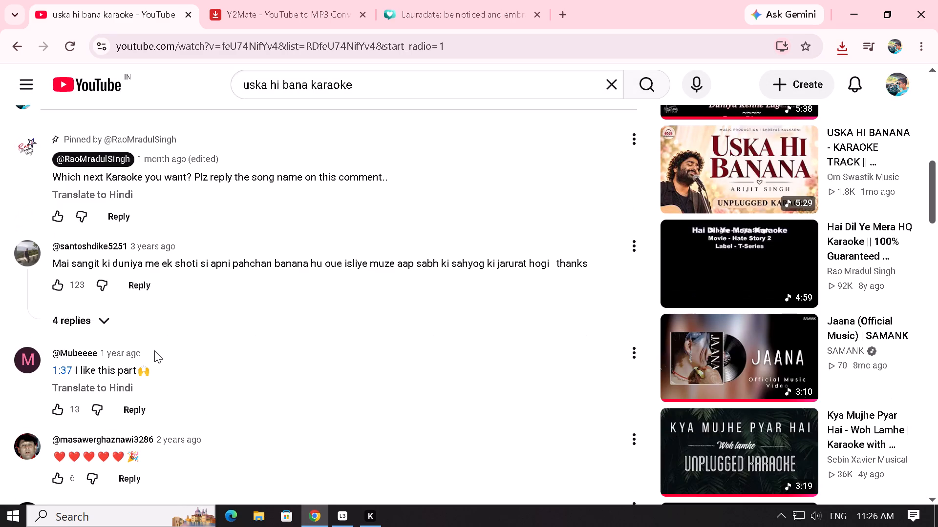
{"action": "scroll", "coordinate": [156, 349], "scroll_direction": "down", "scroll_amount": 4}
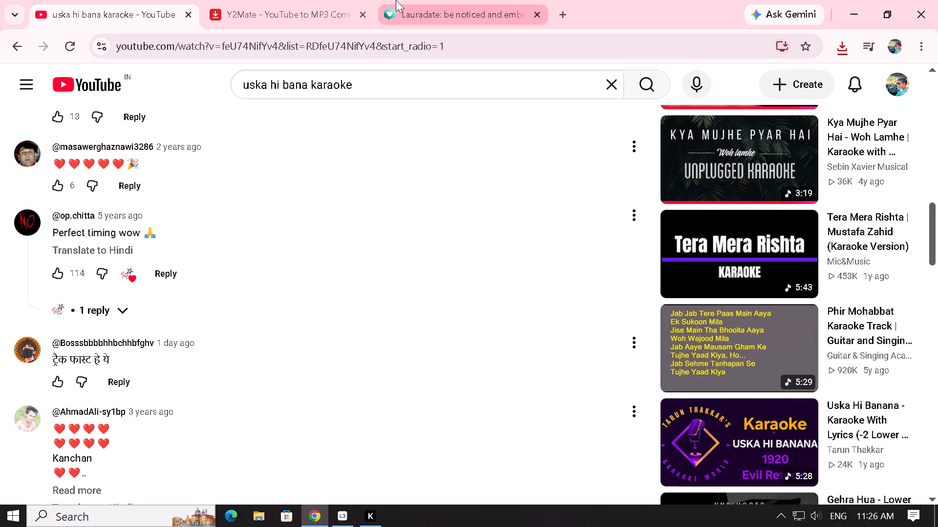
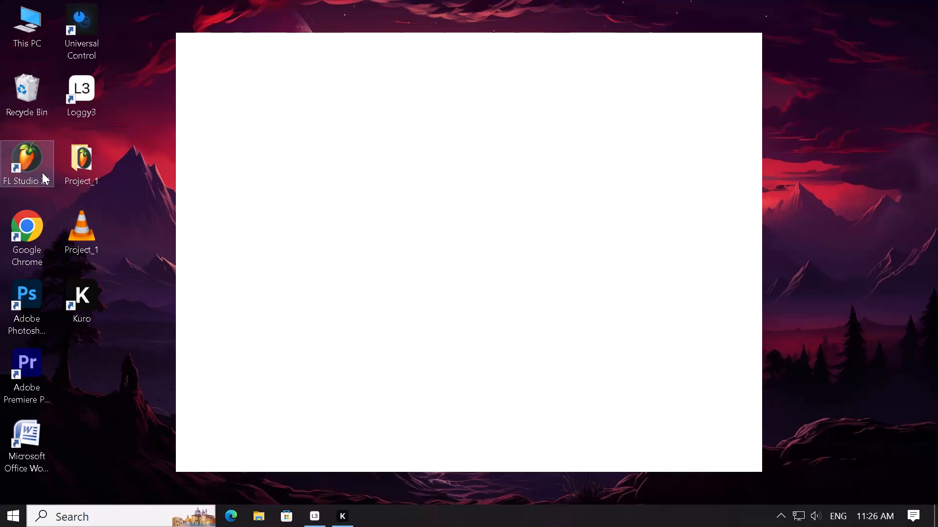
Launch FL Studio 21 from the desktop.
{"action": "double_click", "coordinate": [36, 161]}
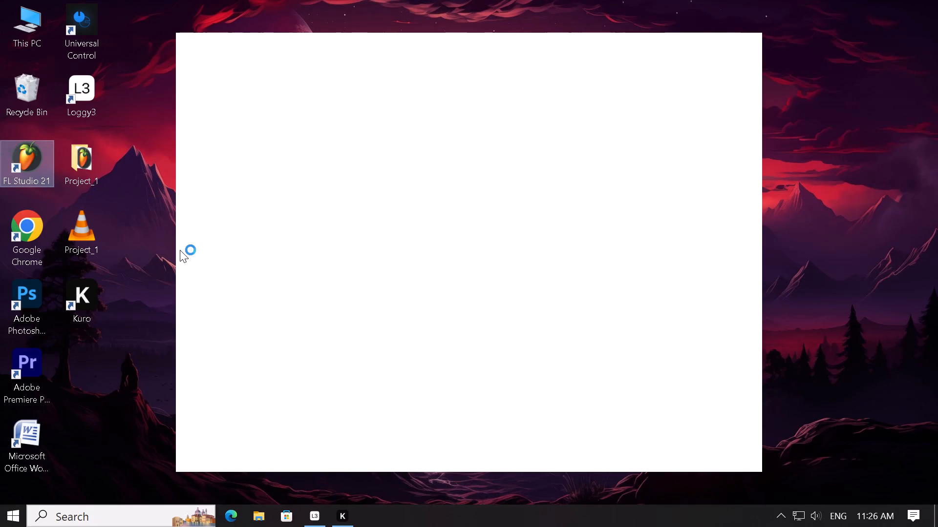
{"action": "left_click", "coordinate": [780, 520]}
{"action": "left_click", "coordinate": [780, 520]}
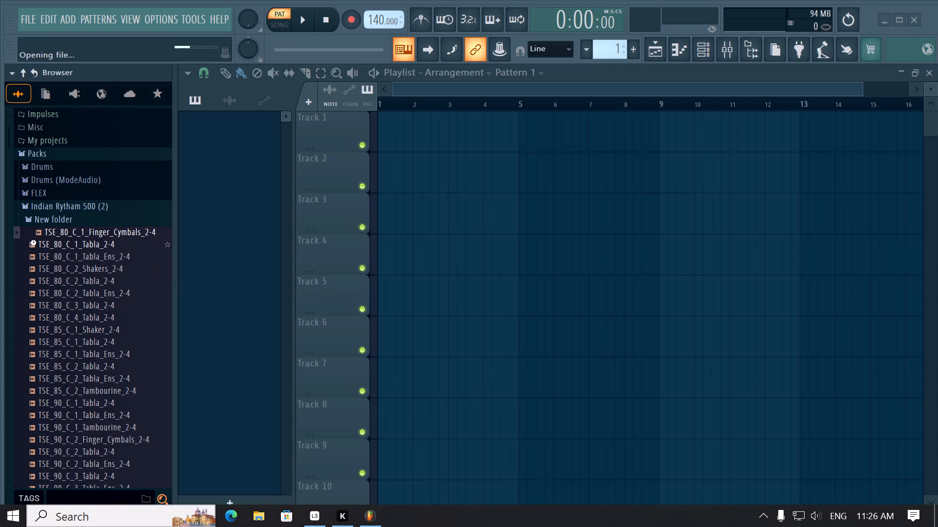
Set playlist Track 1 to audio track mode, assigned to mixer Insert 1.
{"action": "right_click", "coordinate": [335, 128]}
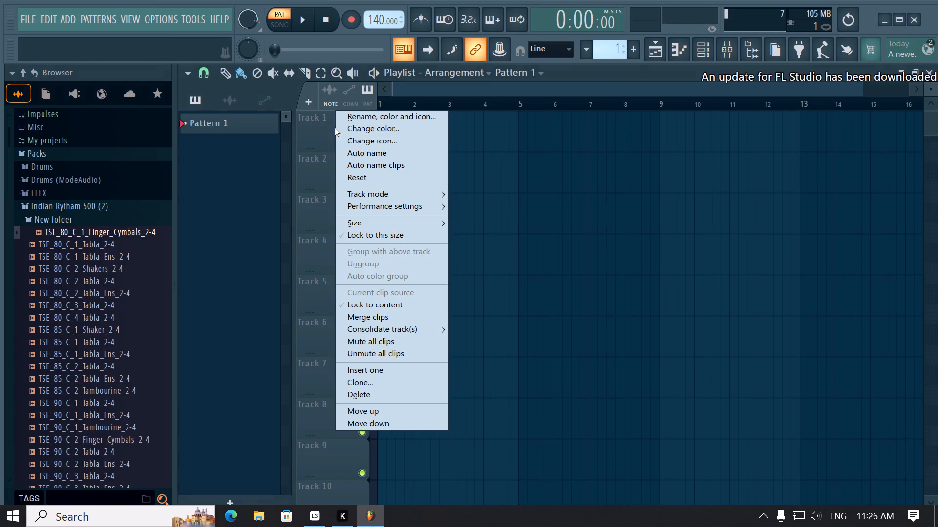
{"action": "left_click", "coordinate": [389, 192]}
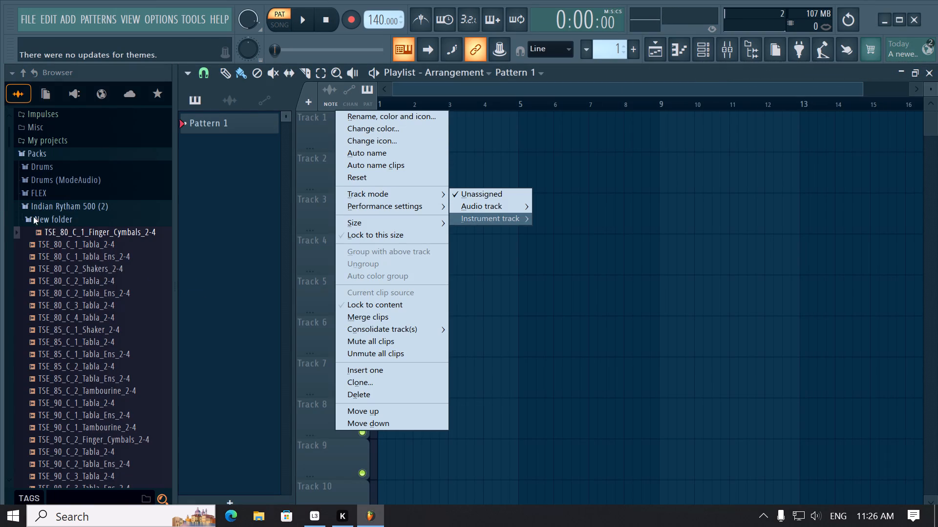
{"action": "left_click", "coordinate": [37, 218]}
{"action": "left_click", "coordinate": [61, 287]}
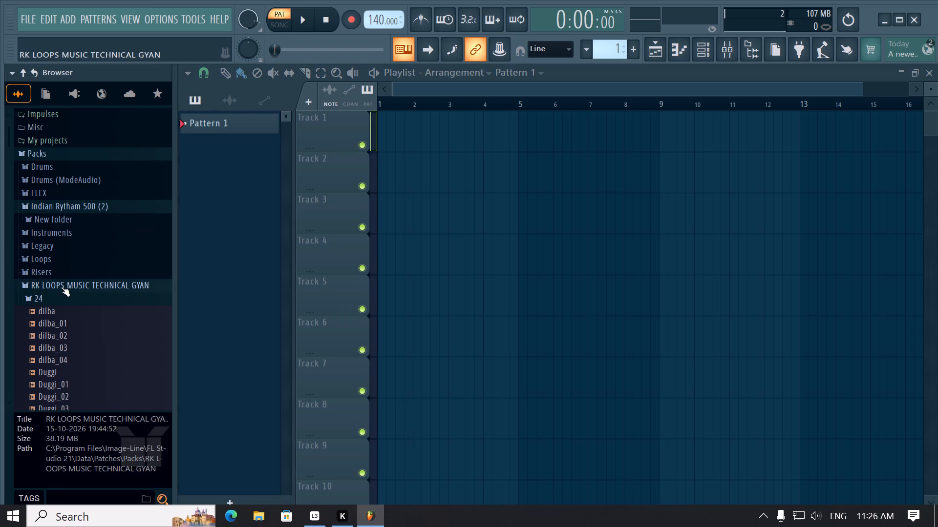
{"action": "right_click", "coordinate": [316, 131]}
{"action": "left_click", "coordinate": [353, 192]}
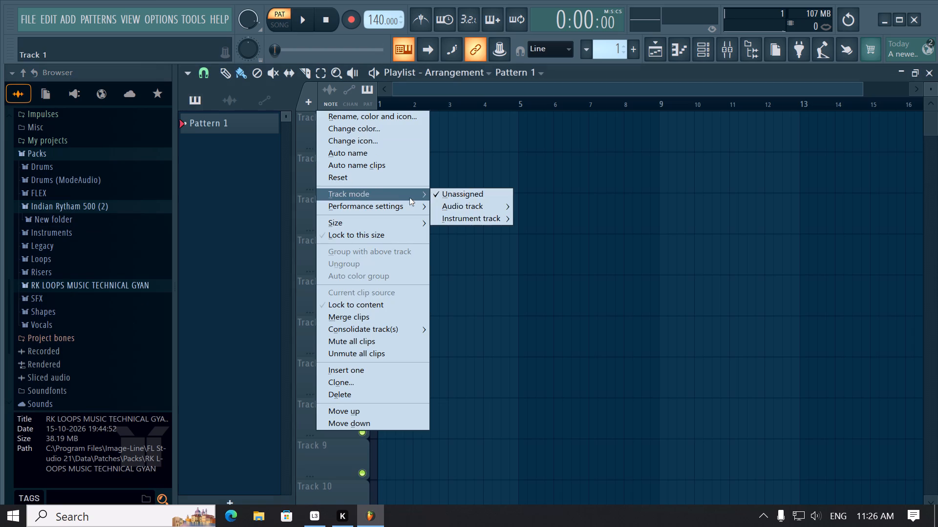
{"action": "left_click", "coordinate": [475, 214]}
{"action": "left_click", "coordinate": [475, 208]}
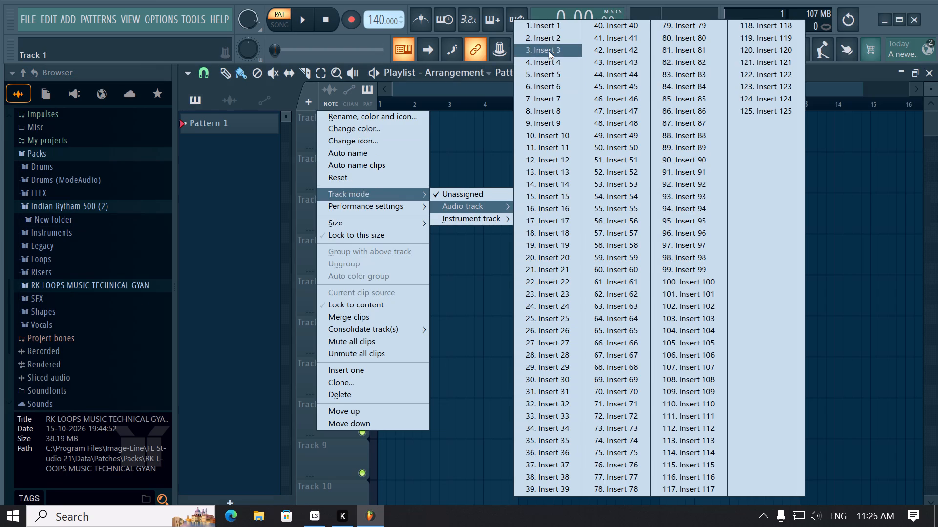
{"action": "left_click", "coordinate": [547, 27]}
Bring the "Uska Hi Banana" karaoke MP3 from Downloads into the Insert 1 playlist track, starting at bar 1.
{"action": "left_click", "coordinate": [256, 523]}
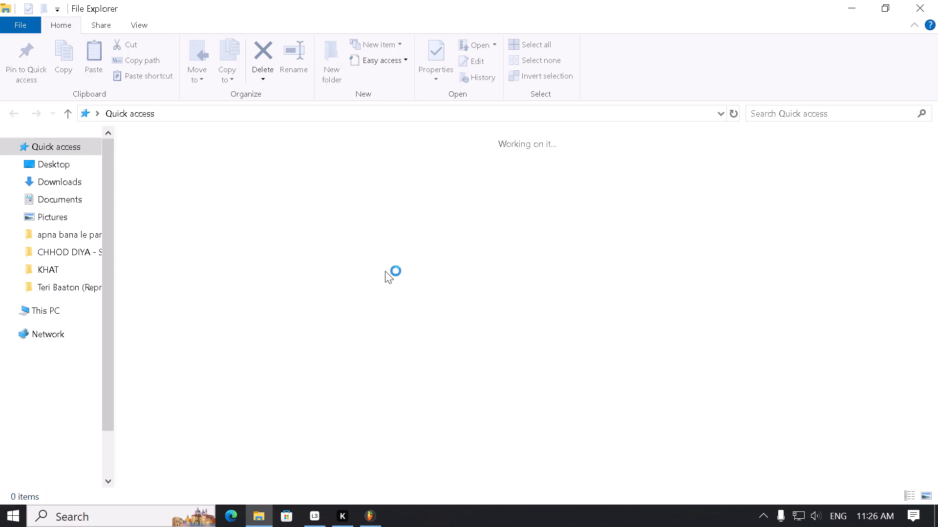
{"action": "left_click", "coordinate": [884, 7]}
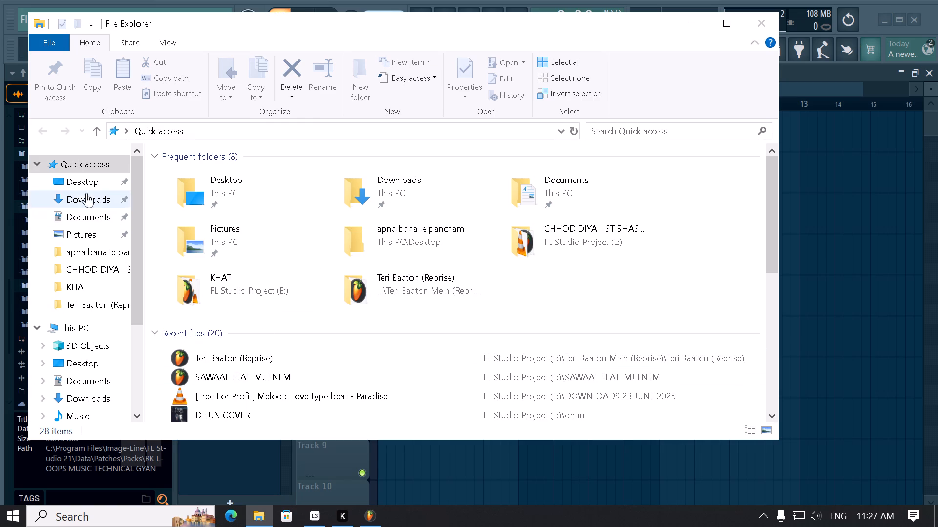
{"action": "left_click", "coordinate": [79, 187]}
{"action": "left_click", "coordinate": [81, 199]}
{"action": "left_click_drag", "start_coordinate": [192, 199], "coordinate": [760, 166]}
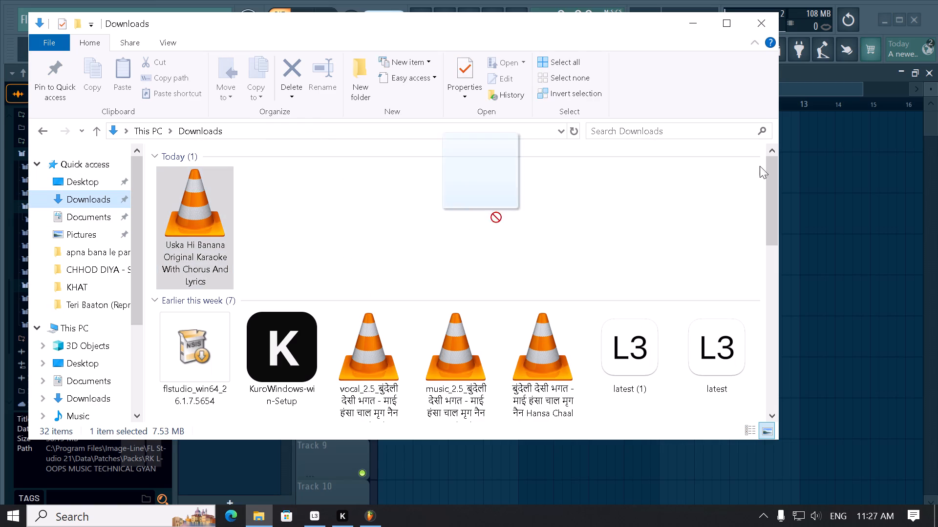
{"action": "left_click_drag", "start_coordinate": [760, 166], "coordinate": [825, 130]}
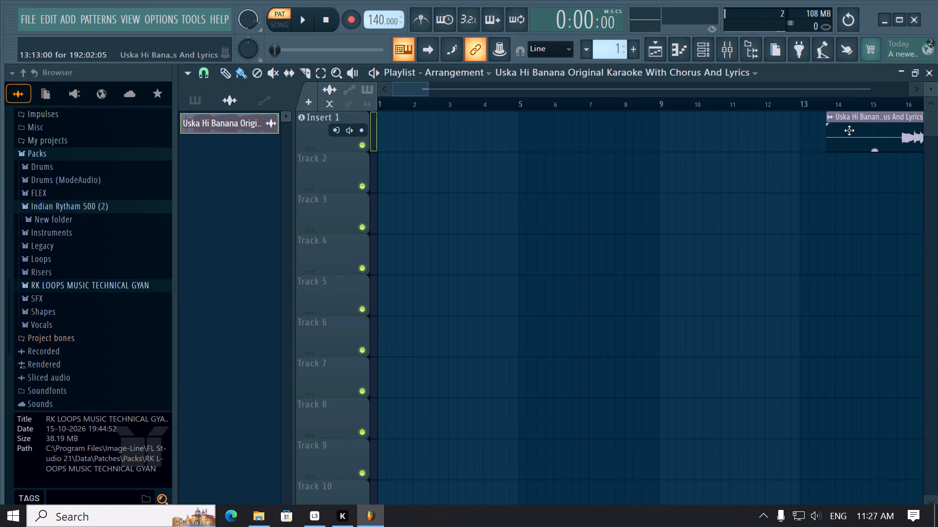
{"action": "left_click_drag", "start_coordinate": [878, 133], "coordinate": [394, 134]}
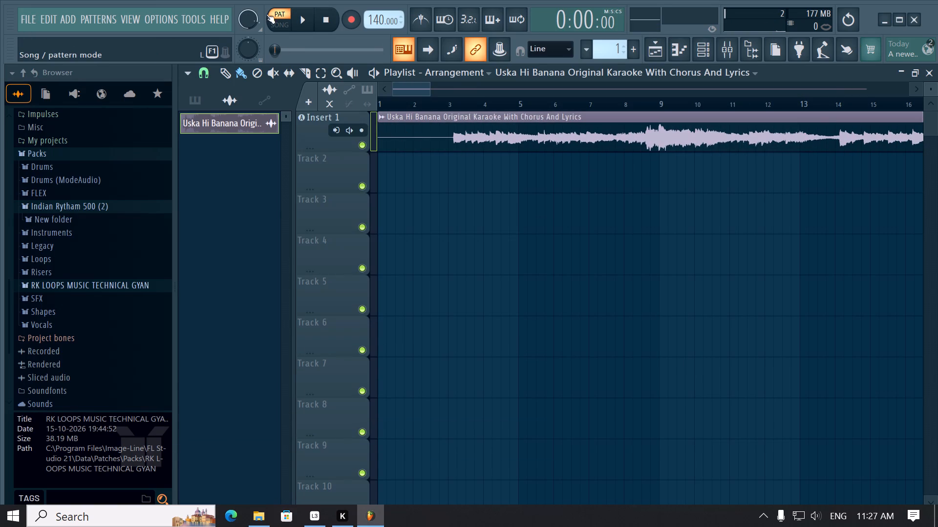
Play the karaoke track in Song mode, skip the silent intro to about bar 3, and lower the main volume.
{"action": "left_click", "coordinate": [282, 30]}
{"action": "left_click", "coordinate": [310, 22]}
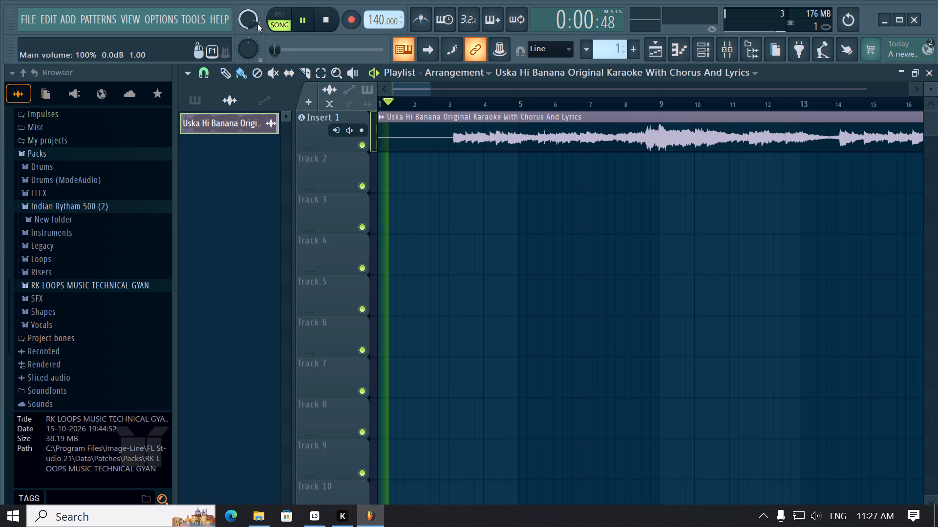
{"action": "left_click_drag", "start_coordinate": [244, 16], "coordinate": [245, 37]}
{"action": "left_click", "coordinate": [446, 104]}
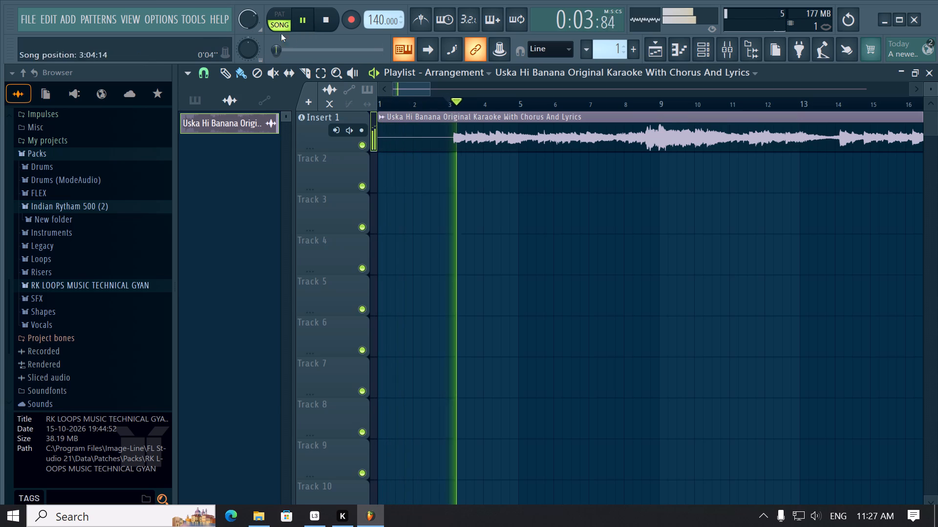
{"action": "left_click_drag", "start_coordinate": [254, 15], "coordinate": [255, 41]}
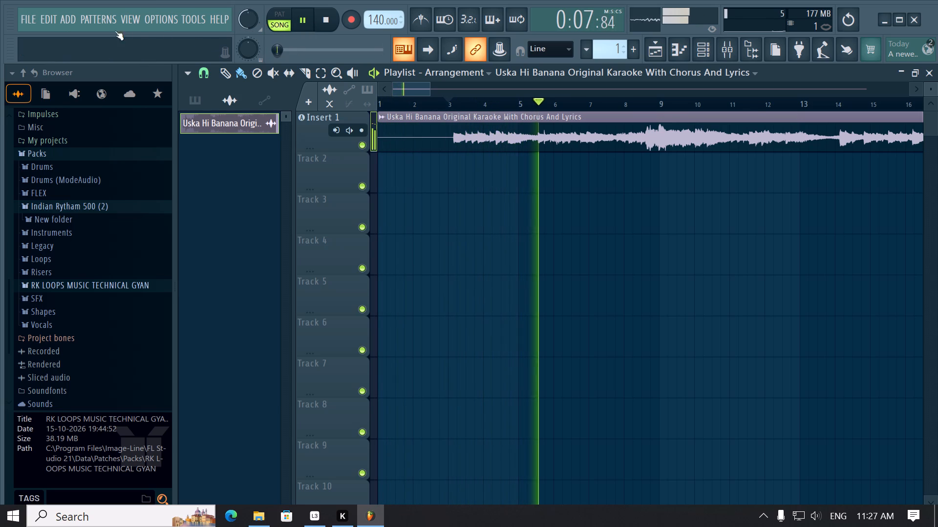
{"action": "left_click_drag", "start_coordinate": [255, 17], "coordinate": [254, 20]}
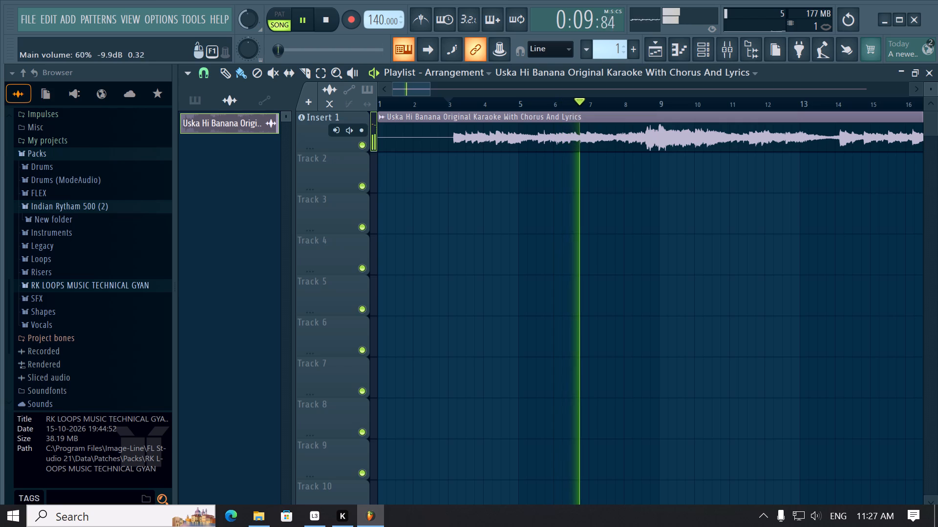
{"action": "left_click_drag", "start_coordinate": [254, 20], "coordinate": [252, 25]}
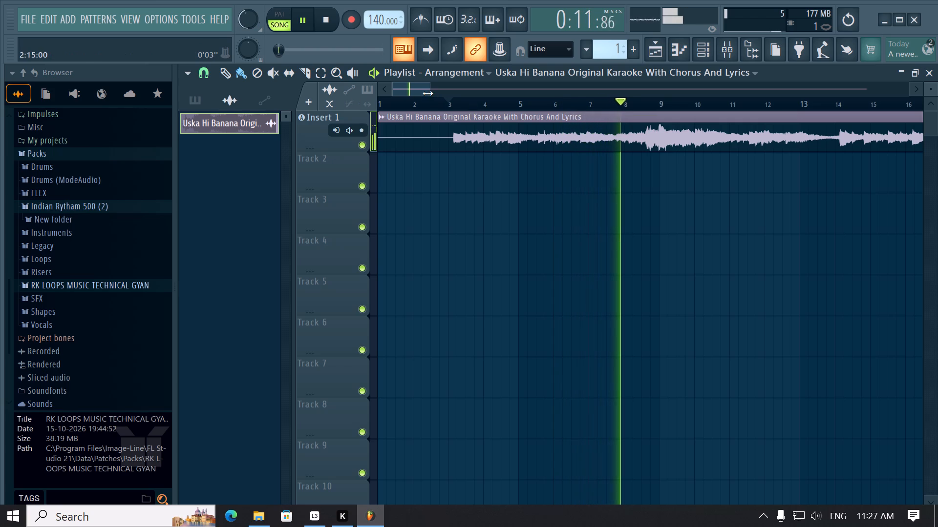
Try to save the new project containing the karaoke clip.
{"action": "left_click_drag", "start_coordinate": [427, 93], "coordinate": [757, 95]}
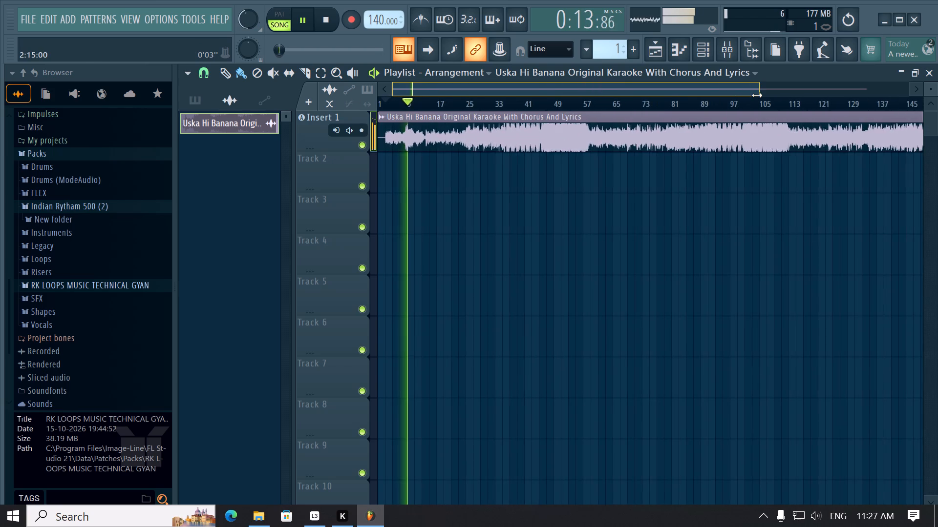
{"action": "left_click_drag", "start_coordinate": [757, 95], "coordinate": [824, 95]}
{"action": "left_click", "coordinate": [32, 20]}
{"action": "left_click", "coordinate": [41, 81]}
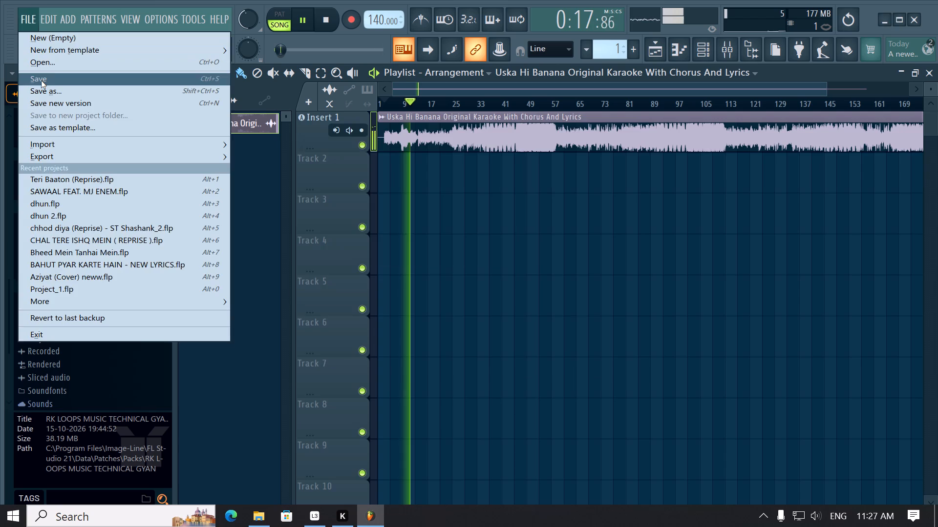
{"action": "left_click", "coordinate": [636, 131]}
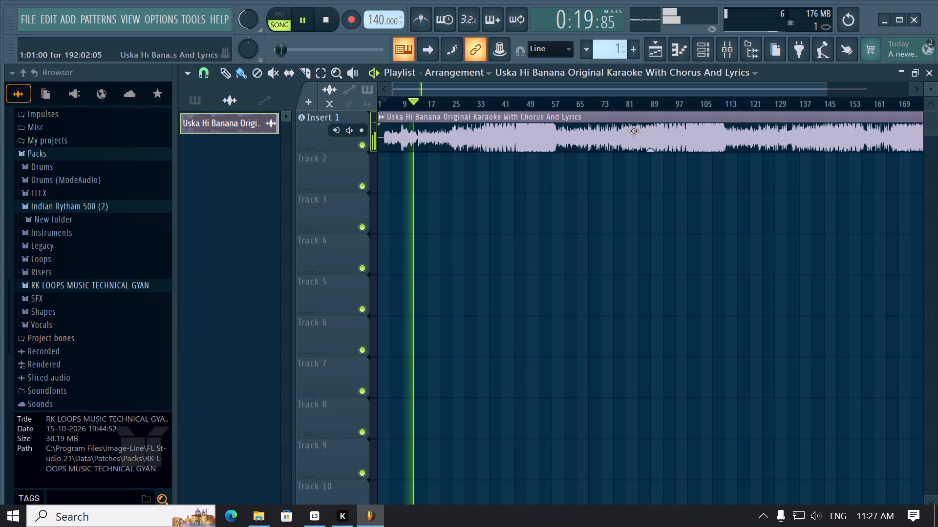
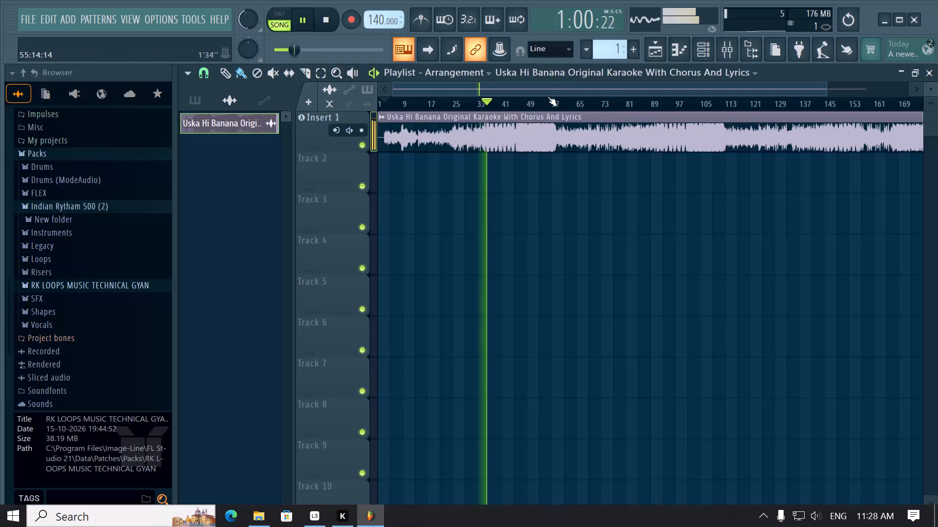
Find the cut point by playing from about bar 46, lower the main volume, and trim the karaoke clip's start to bar 50.
{"action": "left_click", "coordinate": [554, 100]}
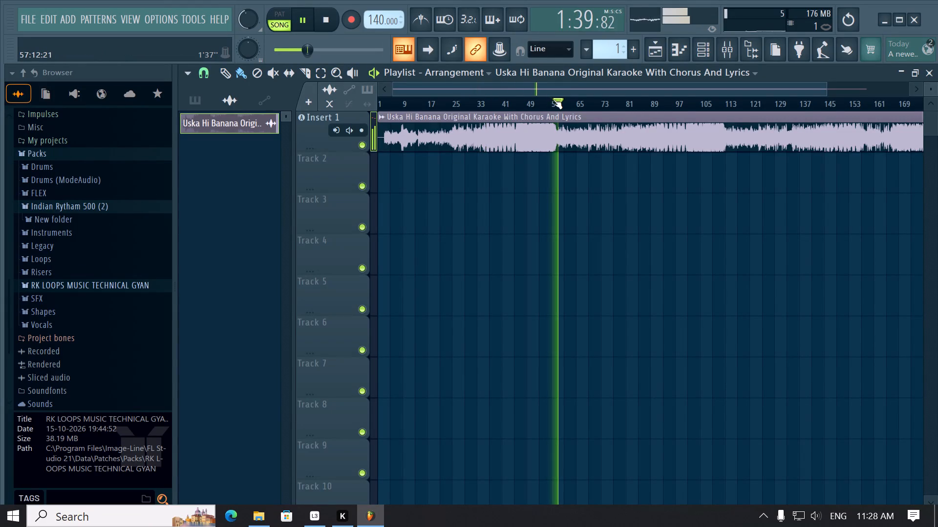
{"action": "left_click", "coordinate": [518, 103]}
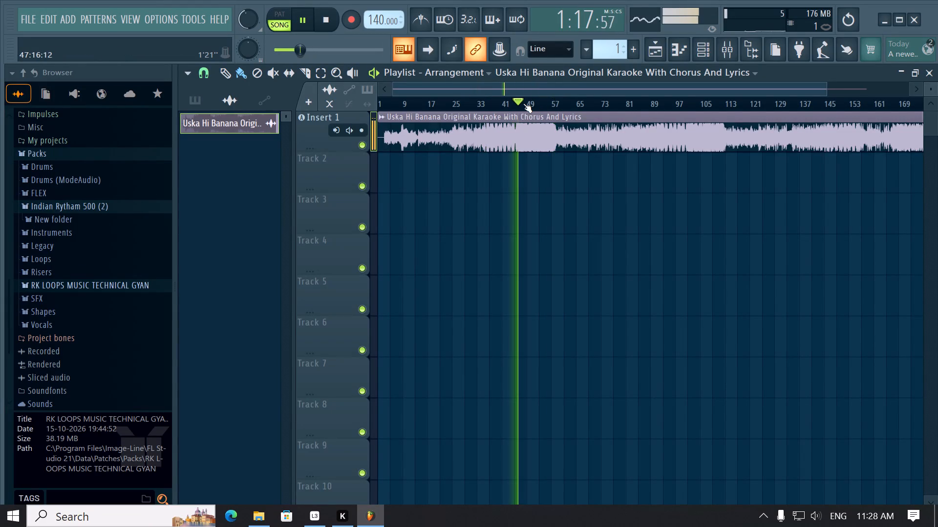
{"action": "left_click_drag", "start_coordinate": [250, 22], "coordinate": [247, 499]}
{"action": "left_click_drag", "start_coordinate": [380, 145], "coordinate": [533, 153]}
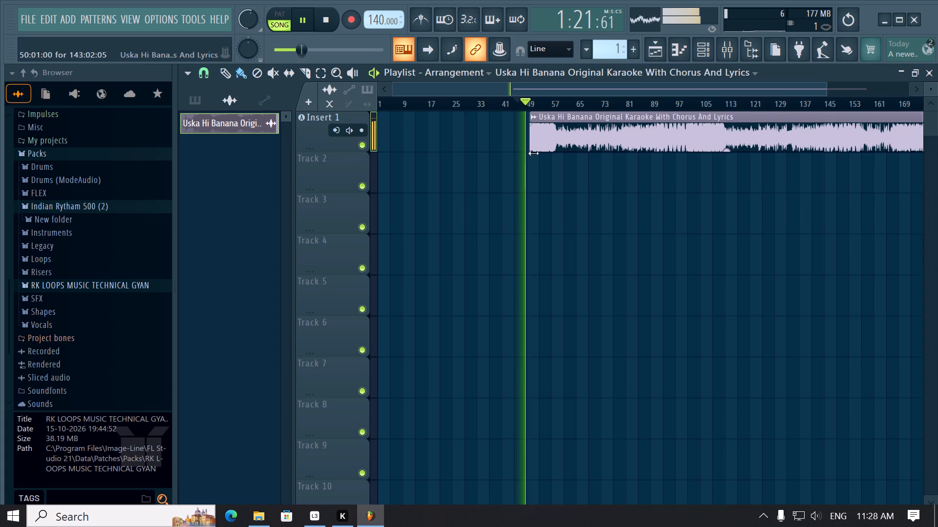
{"action": "left_click_drag", "start_coordinate": [533, 153], "coordinate": [533, 150]}
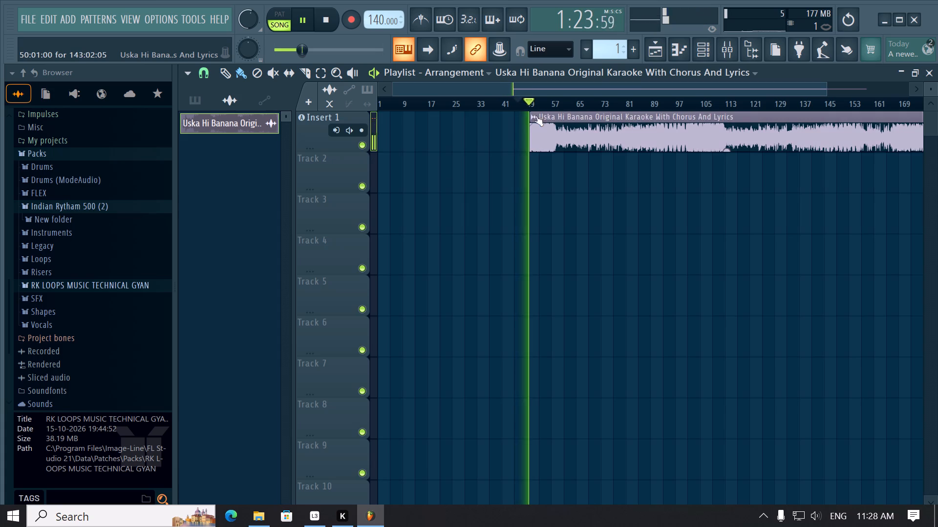
Move the trimmed karaoke clip back to bar 1 and return playback to the beginning of the song.
{"action": "left_click", "coordinate": [541, 103]}
{"action": "left_click_drag", "start_coordinate": [576, 141], "coordinate": [258, 120]}
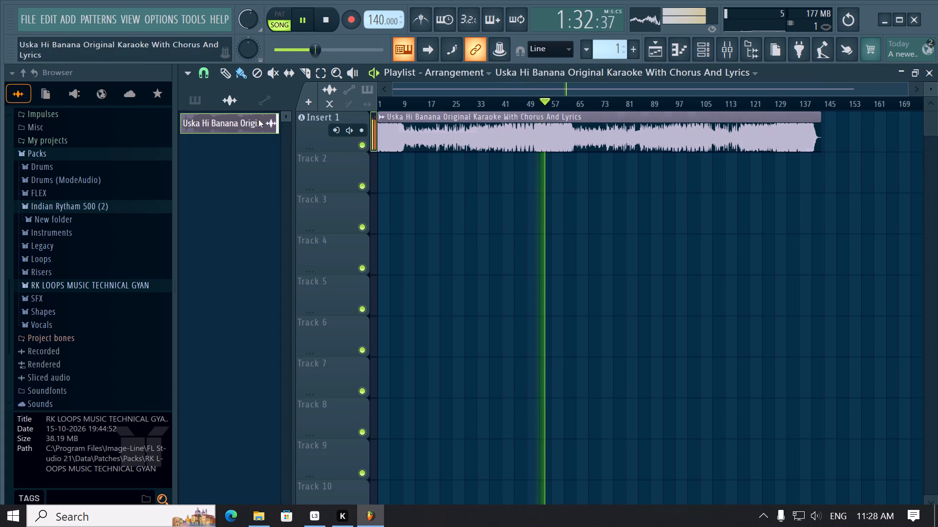
{"action": "left_click_drag", "start_coordinate": [547, 106], "coordinate": [163, 97]}
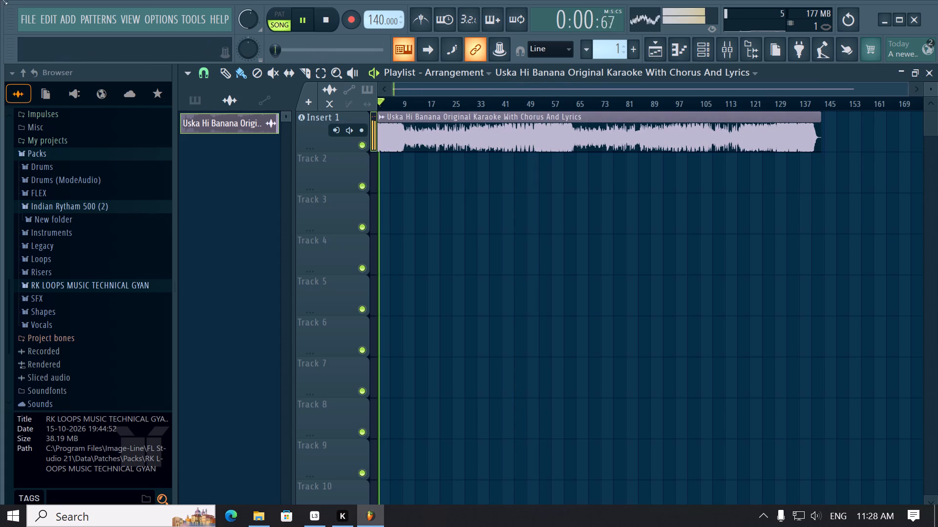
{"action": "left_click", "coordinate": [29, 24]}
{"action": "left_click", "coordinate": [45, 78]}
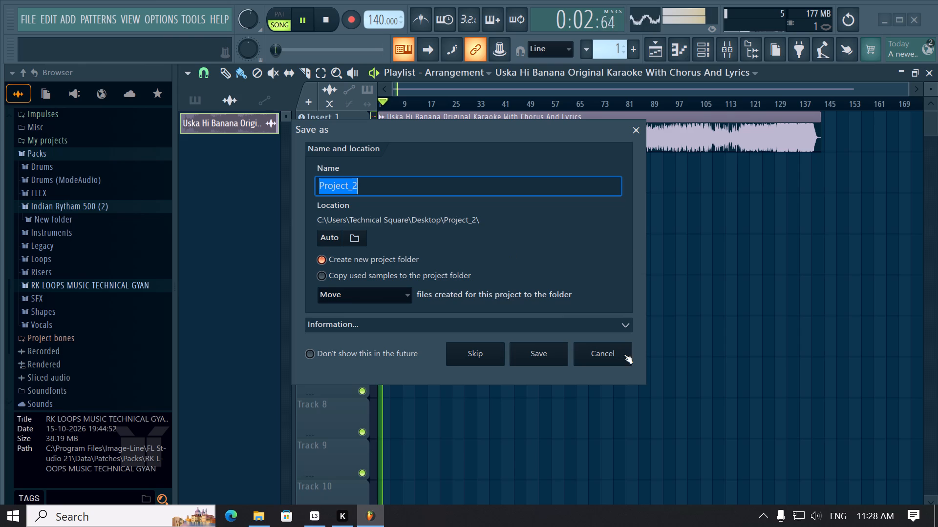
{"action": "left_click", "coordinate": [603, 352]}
Lower the main volume while the karaoke clip plays.
{"action": "left_click_drag", "start_coordinate": [247, 22], "coordinate": [246, 16]}
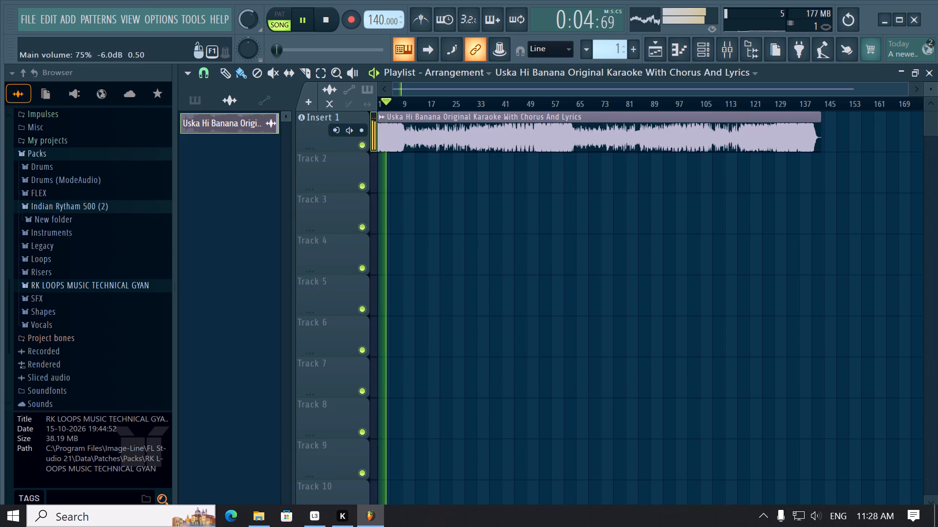
{"action": "left_click_drag", "start_coordinate": [246, 16], "coordinate": [244, 507]}
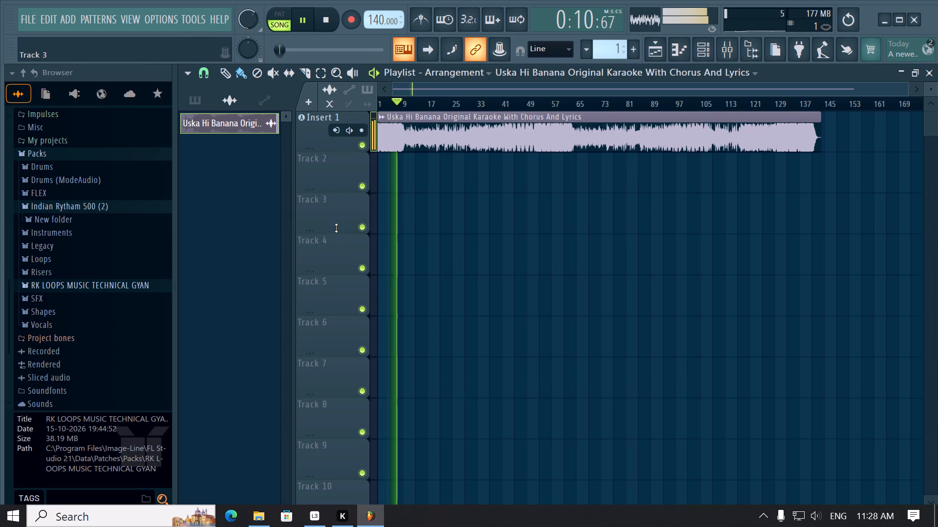
Save the project to a new project folder on the Desktop, named USKA HI BANA - (KARAOKE).
{"action": "left_click", "coordinate": [15, 22]}
{"action": "left_click", "coordinate": [22, 23]}
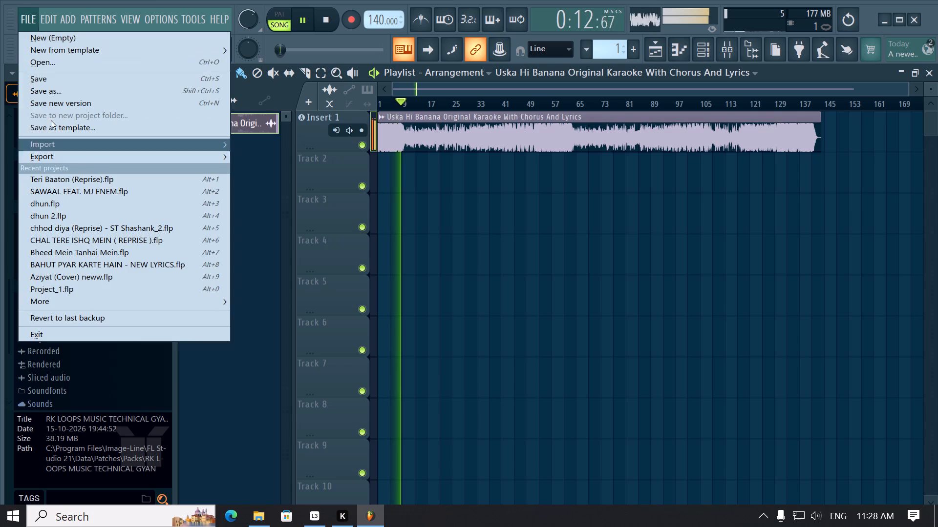
{"action": "left_click", "coordinate": [44, 80]}
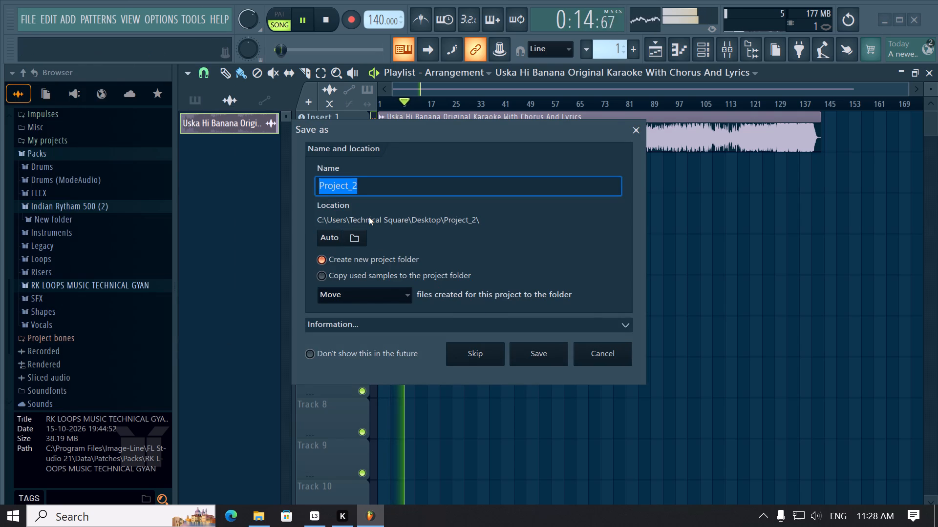
{"action": "type", "text": "USKA HI BANA -"}
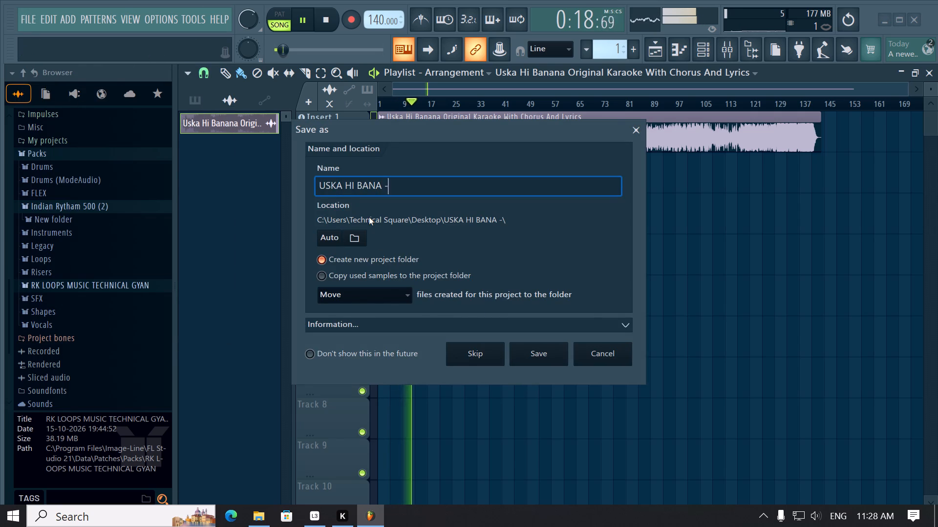
{"action": "key", "text": "space"}
{"action": "type", "text": "(KARAOKE)"}
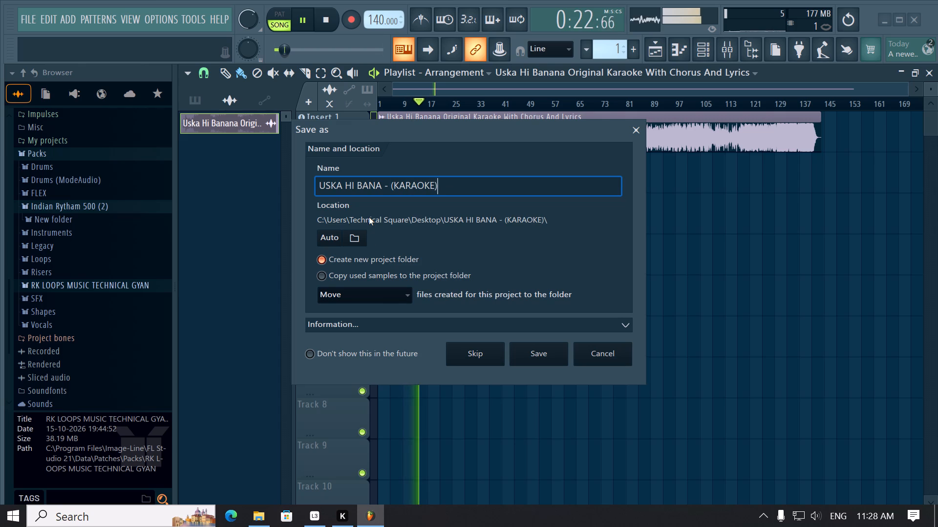
{"action": "left_click", "coordinate": [522, 358]}
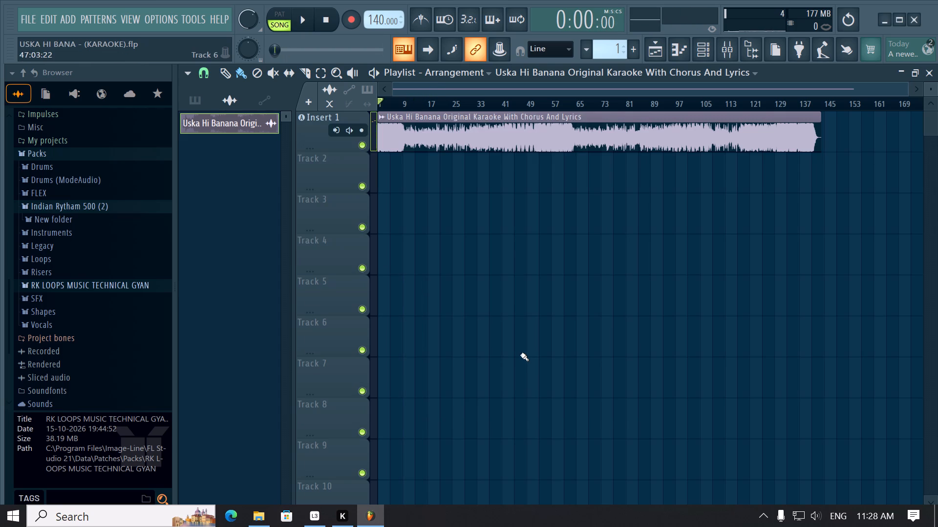
Play the song and raise the time-stretching pitch in the karaoke sample's channel settings, closing the settings once done.
{"action": "left_click", "coordinate": [296, 27]}
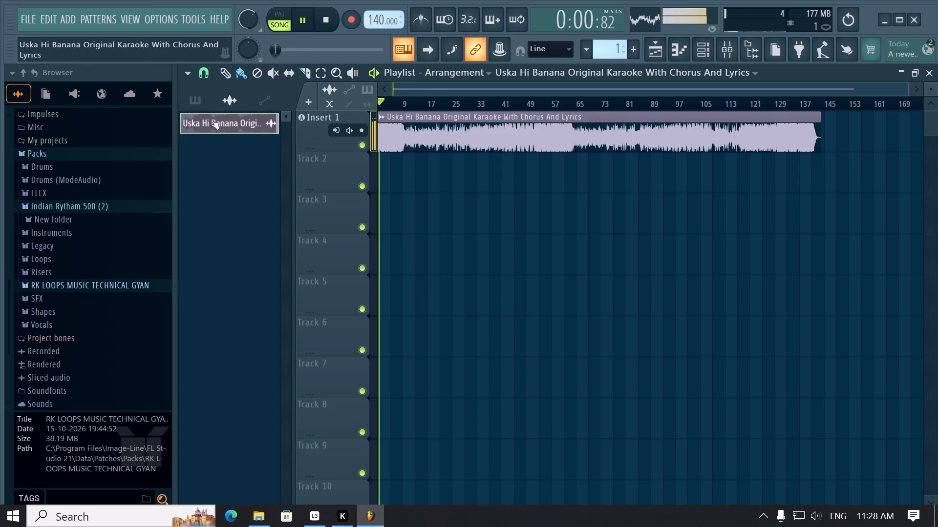
{"action": "left_click", "coordinate": [267, 123]}
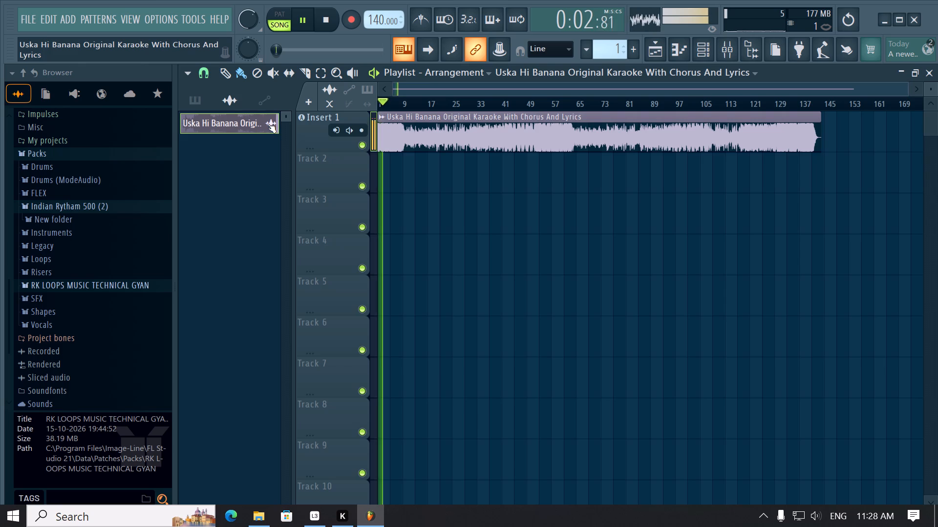
{"action": "left_click", "coordinate": [267, 123]}
{"action": "double_click", "coordinate": [218, 122]}
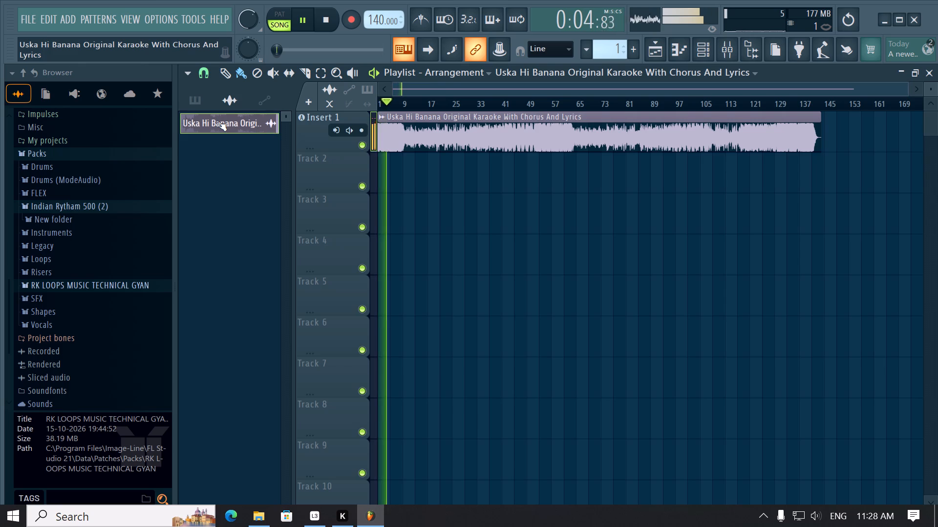
{"action": "left_click", "coordinate": [299, 180]}
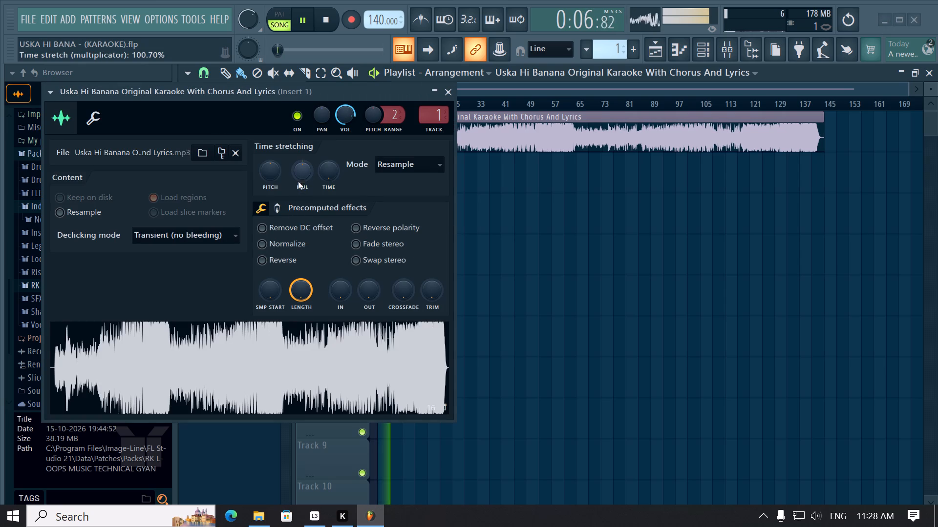
{"action": "left_click", "coordinate": [303, 182]}
{"action": "left_click_drag", "start_coordinate": [277, 177], "coordinate": [269, 151]}
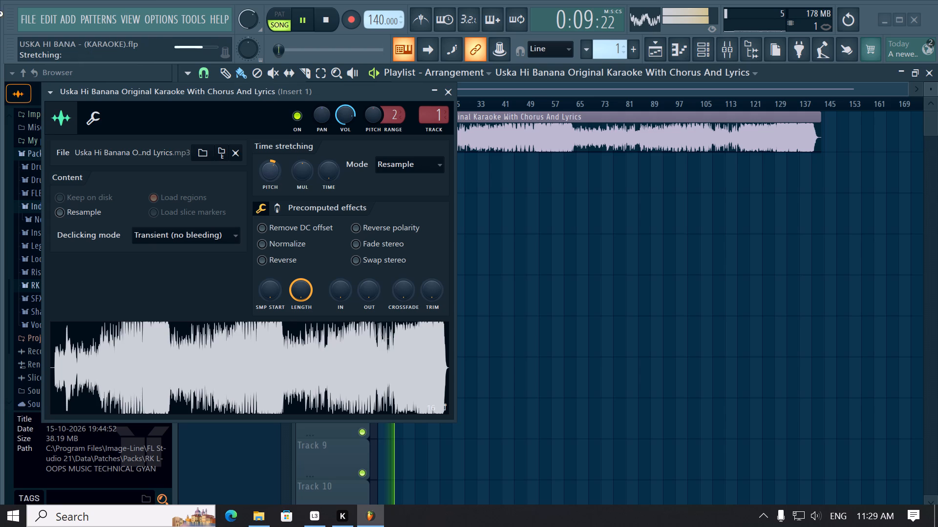
{"action": "left_click", "coordinate": [451, 95]}
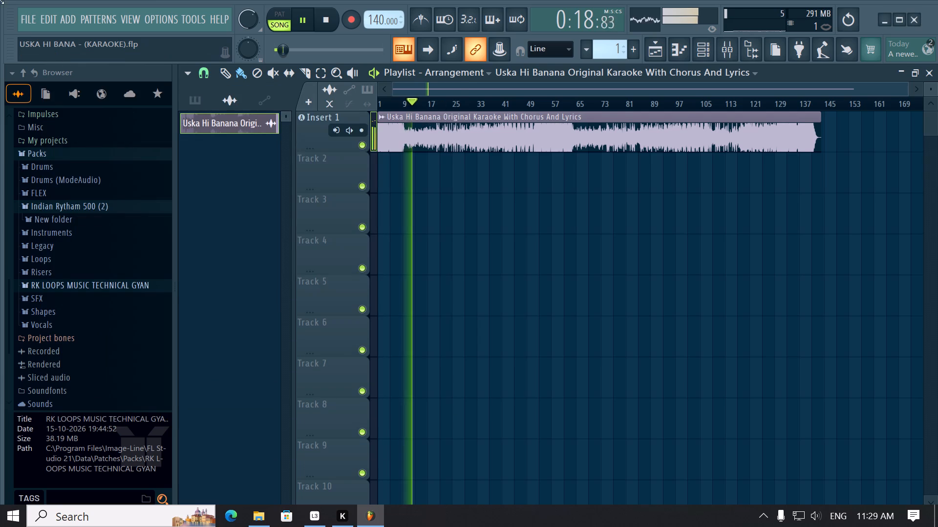
Save the project with the karaoke sample's pitch change.
{"action": "left_click", "coordinate": [26, 20]}
{"action": "left_click", "coordinate": [42, 79]}
Replay from about bar 4 and shorten the karaoke clip from its end to a length of about 63 bars.
{"action": "left_click", "coordinate": [388, 108]}
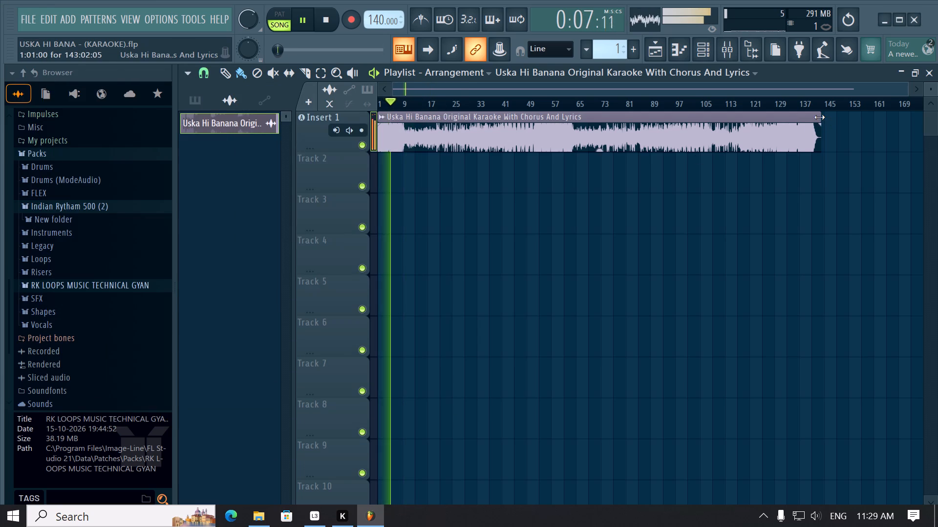
{"action": "left_click_drag", "start_coordinate": [819, 117], "coordinate": [571, 114]}
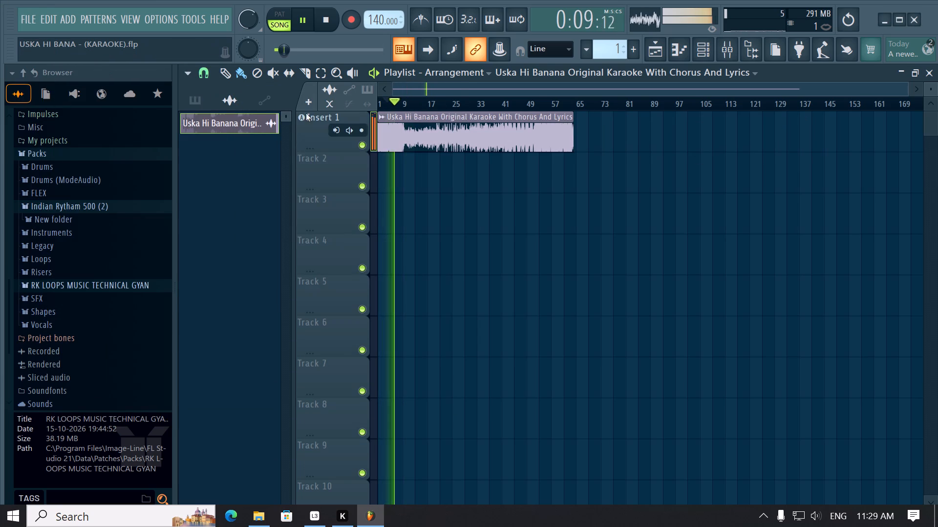
Make the shortened karaoke clip unique as its own sample.
{"action": "left_click", "coordinate": [381, 118]}
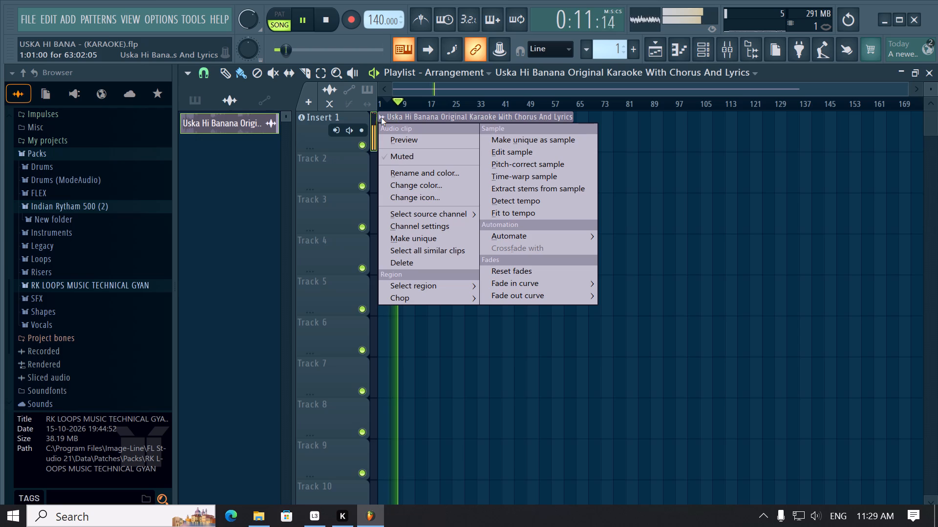
{"action": "left_click", "coordinate": [503, 140]}
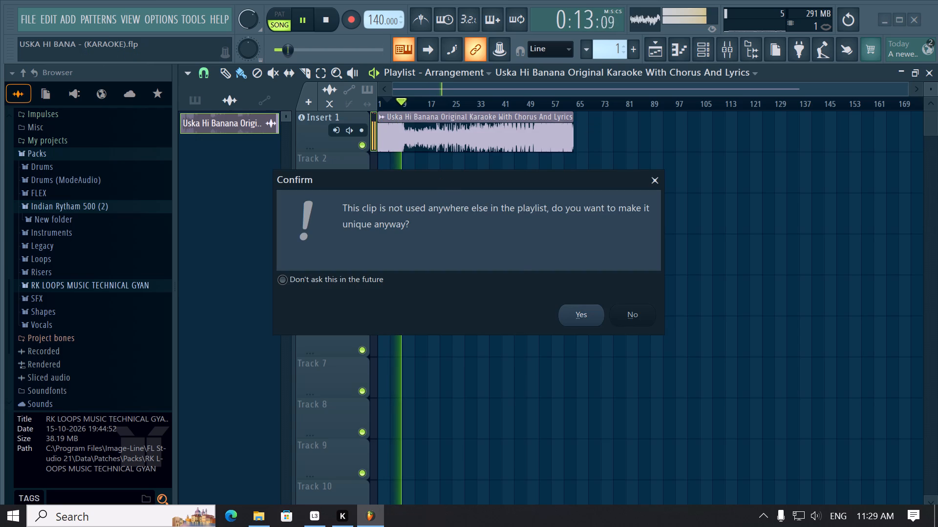
{"action": "left_click", "coordinate": [579, 318]}
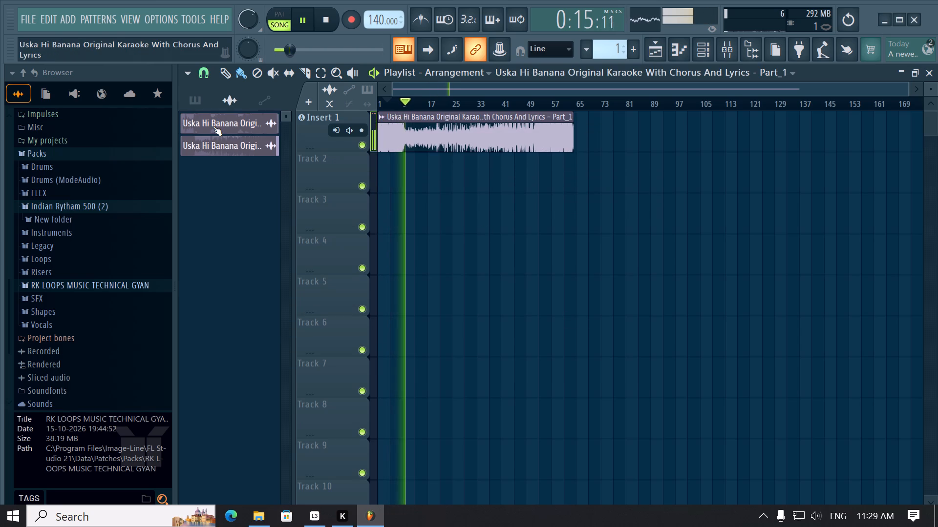
Delete the original full-length karaoke audio clip from the project, keeping only the new Part_1 clip.
{"action": "left_click", "coordinate": [213, 126]}
{"action": "right_click", "coordinate": [213, 126]}
{"action": "left_click", "coordinate": [250, 275]}
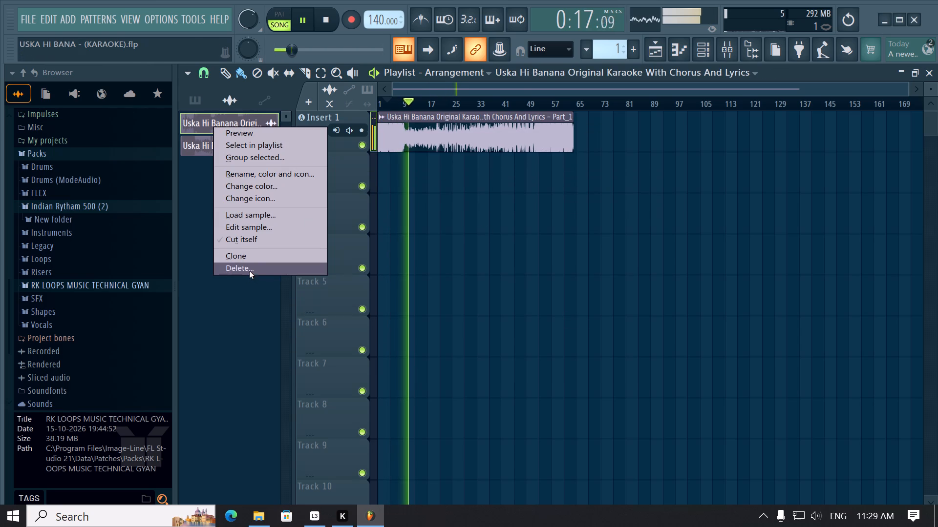
{"action": "left_click", "coordinate": [248, 268]}
Open the Part_1 clip's channel settings to check its time-stretching options, and close them.
{"action": "double_click", "coordinate": [241, 125]}
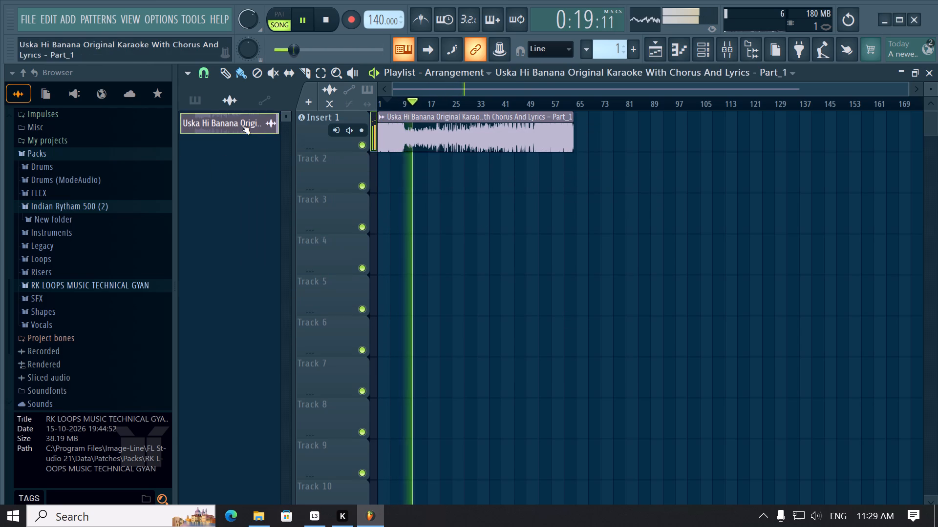
{"action": "left_click", "coordinate": [463, 105]}
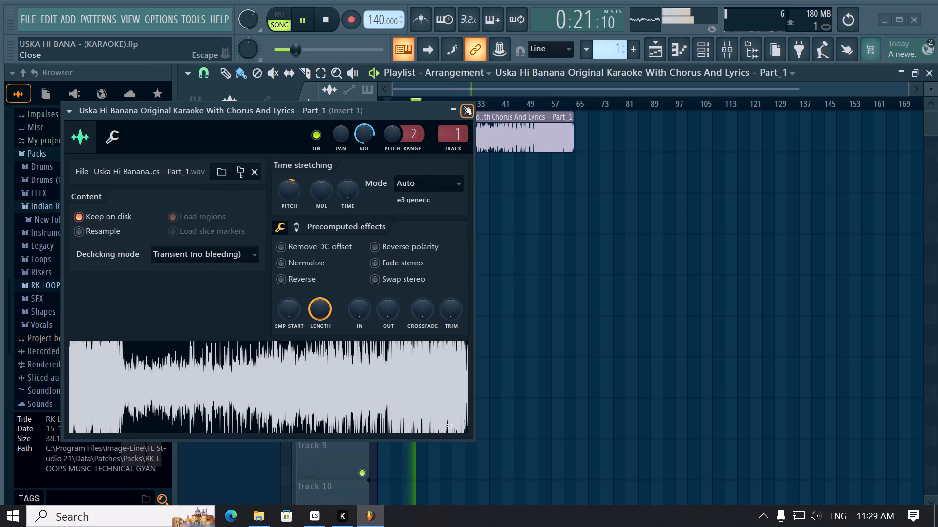
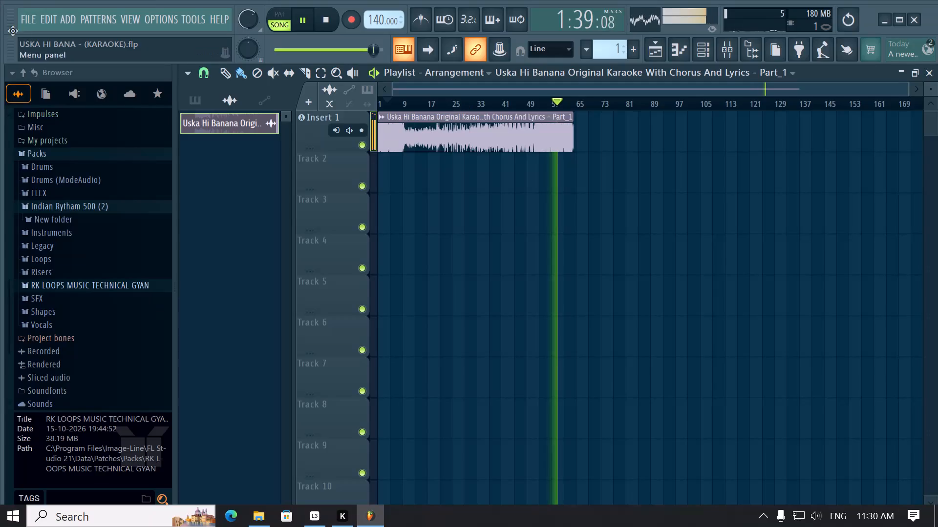
Save the project.
{"action": "left_click", "coordinate": [26, 16]}
{"action": "left_click", "coordinate": [42, 79]}
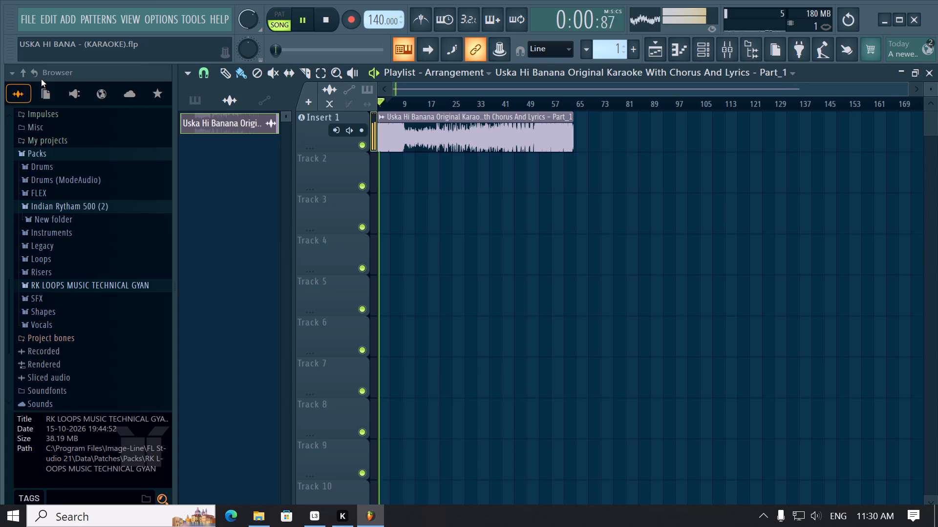
Raise the time-stretching pitch of the Part_1 karaoke clip to +300 cents while listening to it, and stop playback.
{"action": "double_click", "coordinate": [216, 123]}
{"action": "left_click_drag", "start_coordinate": [293, 196], "coordinate": [291, 192]}
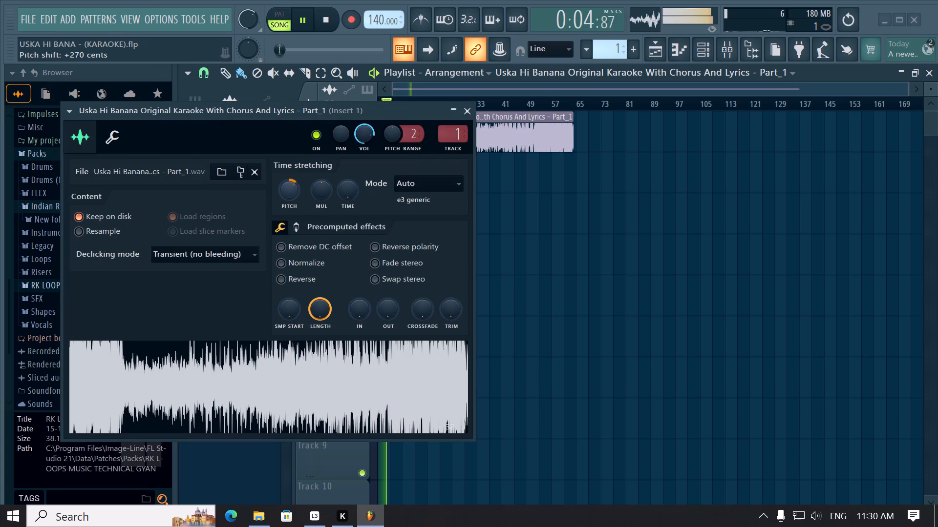
{"action": "left_click_drag", "start_coordinate": [291, 192], "coordinate": [288, 176]}
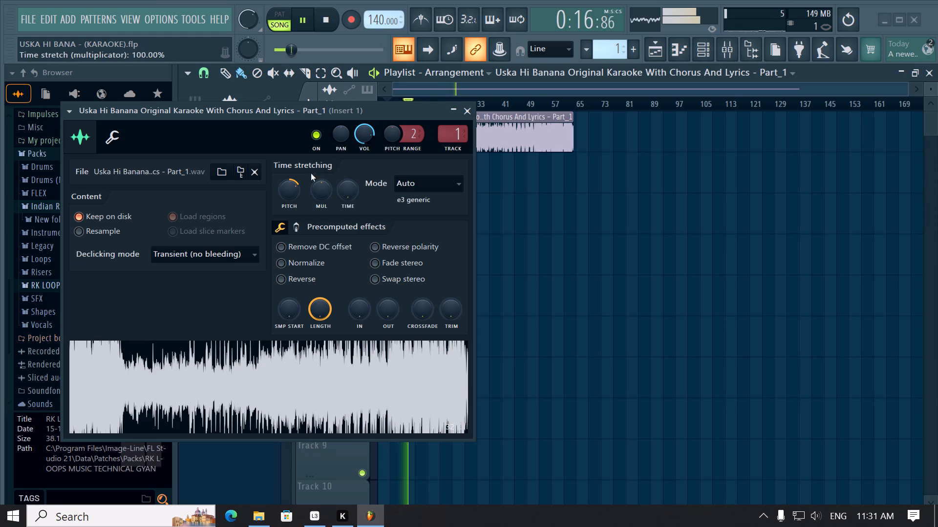
{"action": "left_click_drag", "start_coordinate": [293, 188], "coordinate": [290, 195]}
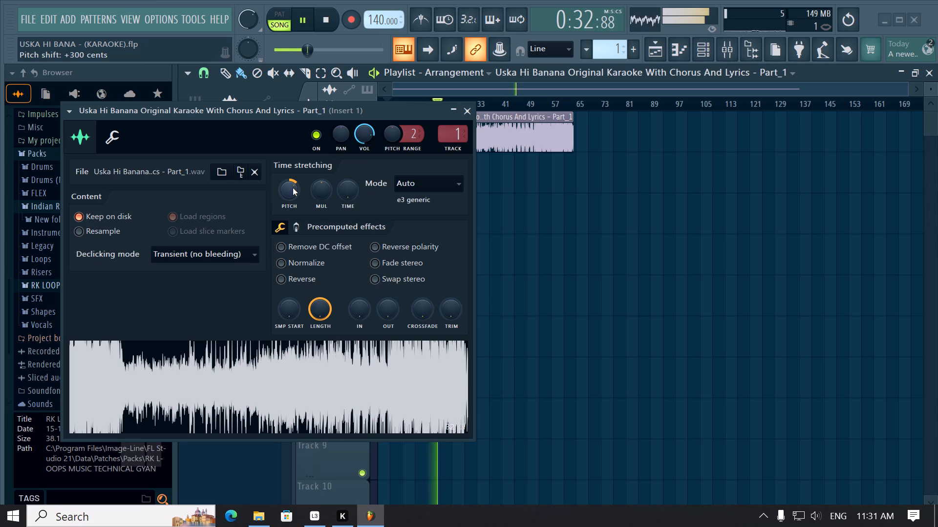
{"action": "key", "text": "space"}
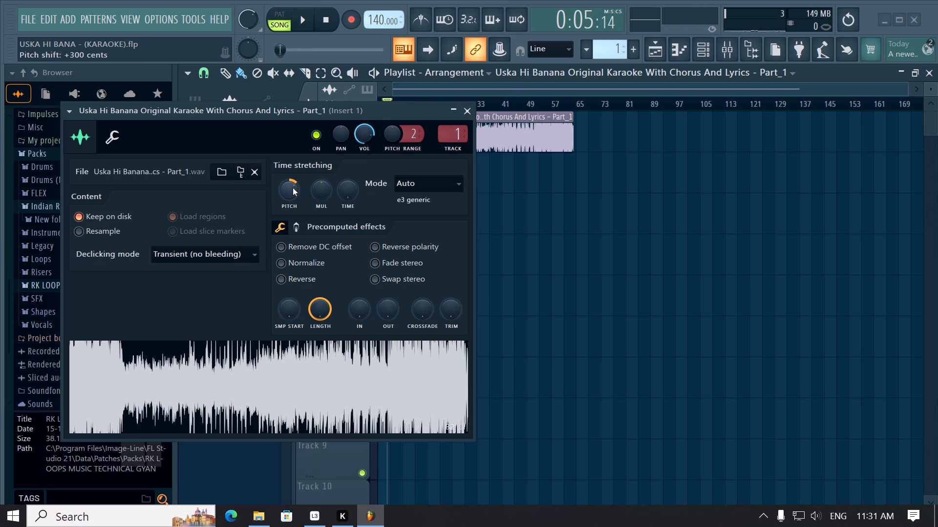
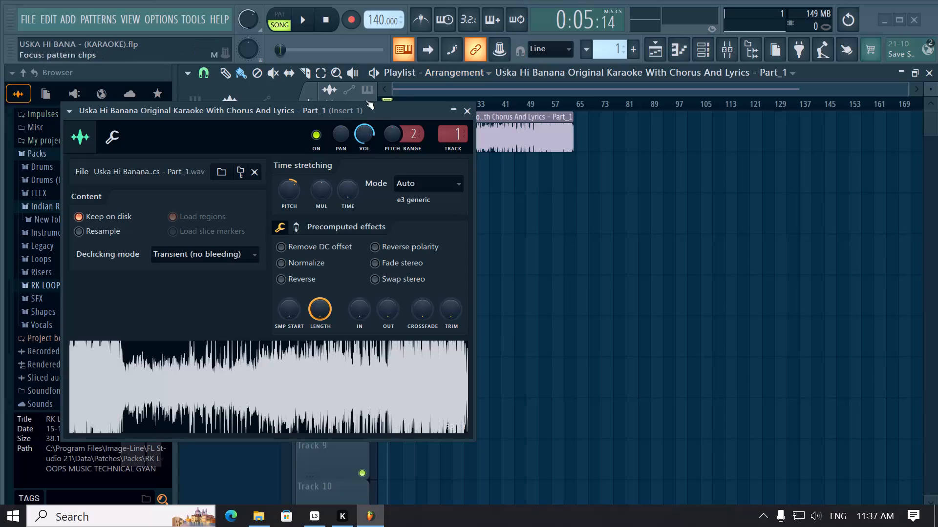
Close the Part_1 karaoke clip's channel settings and save the project.
{"action": "left_click", "coordinate": [467, 109]}
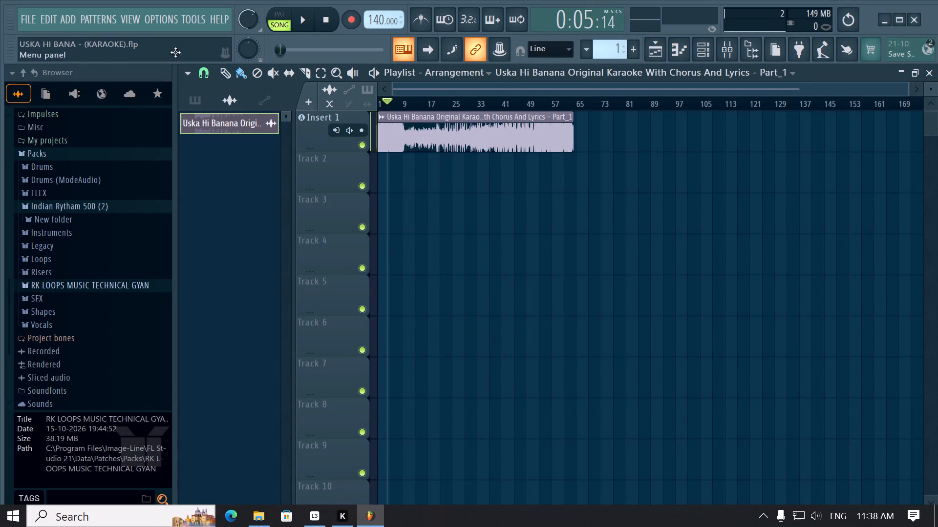
{"action": "left_click", "coordinate": [25, 17]}
{"action": "left_click", "coordinate": [50, 77]}
Play the song from the beginning and turn down the main volume.
{"action": "left_click", "coordinate": [328, 28]}
{"action": "left_click", "coordinate": [302, 22]}
{"action": "left_click", "coordinate": [322, 25]}
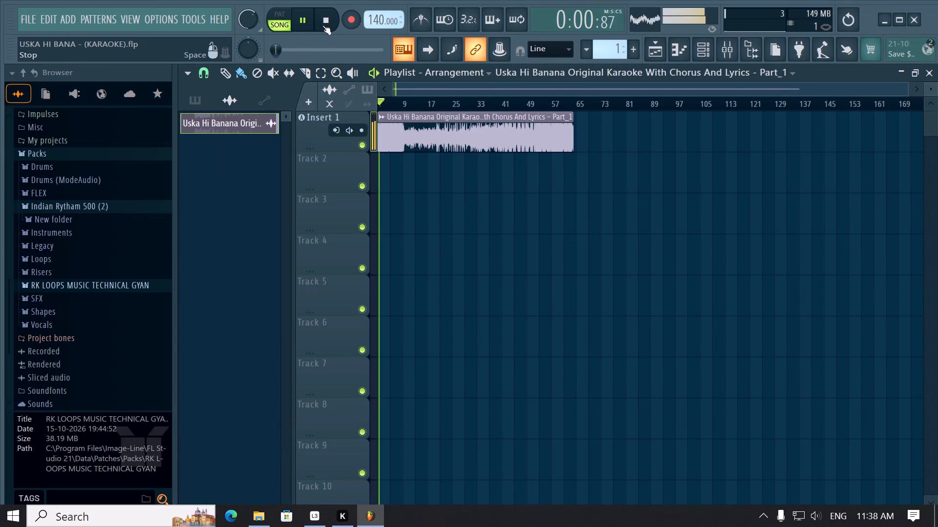
{"action": "left_click_drag", "start_coordinate": [241, 18], "coordinate": [254, 50]}
{"action": "left_click", "coordinate": [308, 20]}
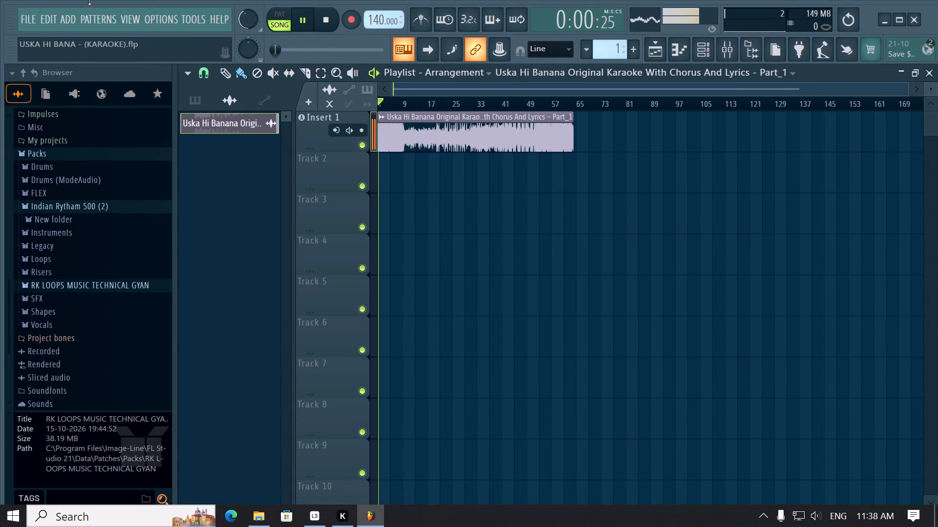
Save the project.
{"action": "left_click", "coordinate": [25, 25]}
{"action": "left_click", "coordinate": [44, 74]}
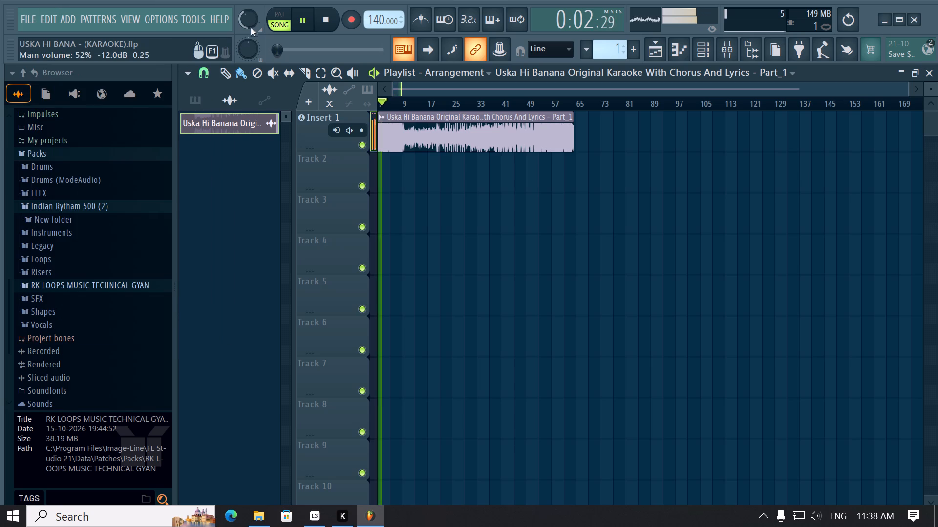
Lower the main volume further while the karaoke keeps playing.
{"action": "left_click_drag", "start_coordinate": [252, 24], "coordinate": [249, 35]}
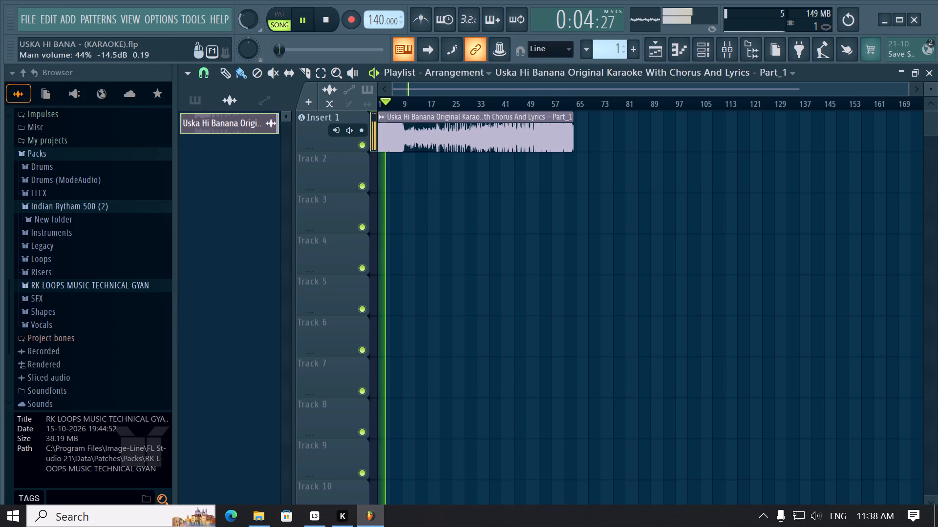
{"action": "left_click_drag", "start_coordinate": [249, 35], "coordinate": [251, 42]}
Save the project with the lowered main volume.
{"action": "left_click", "coordinate": [29, 21]}
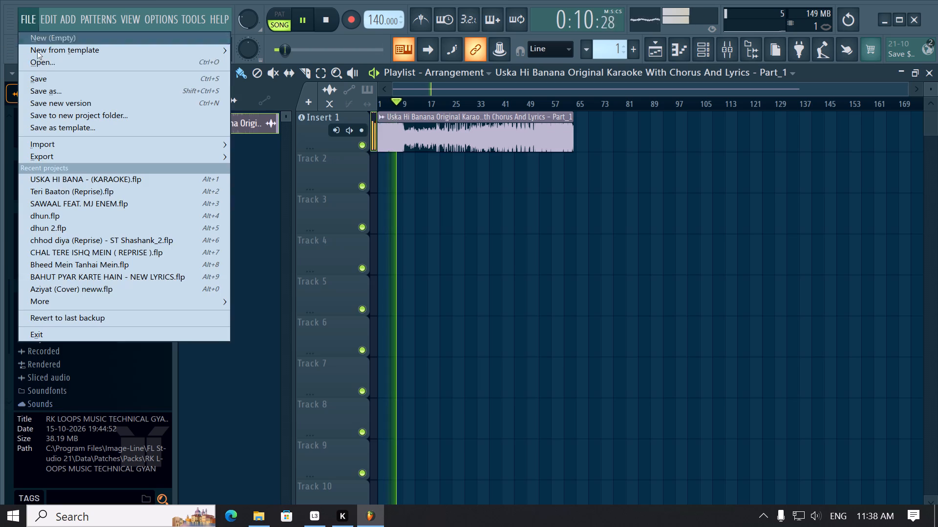
{"action": "left_click", "coordinate": [45, 75]}
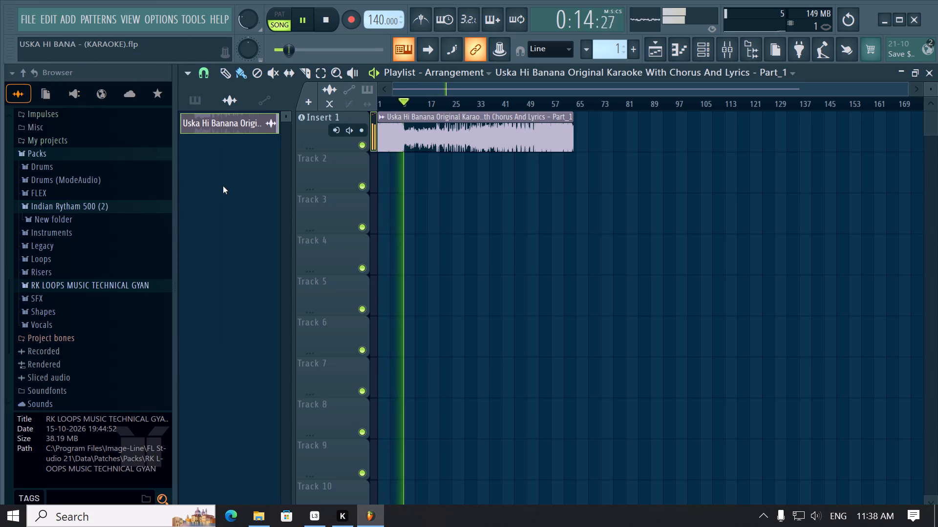
Resize the browser to be slightly narrower, giving the playlist more room.
{"action": "left_click_drag", "start_coordinate": [175, 196], "coordinate": [59, 179]}
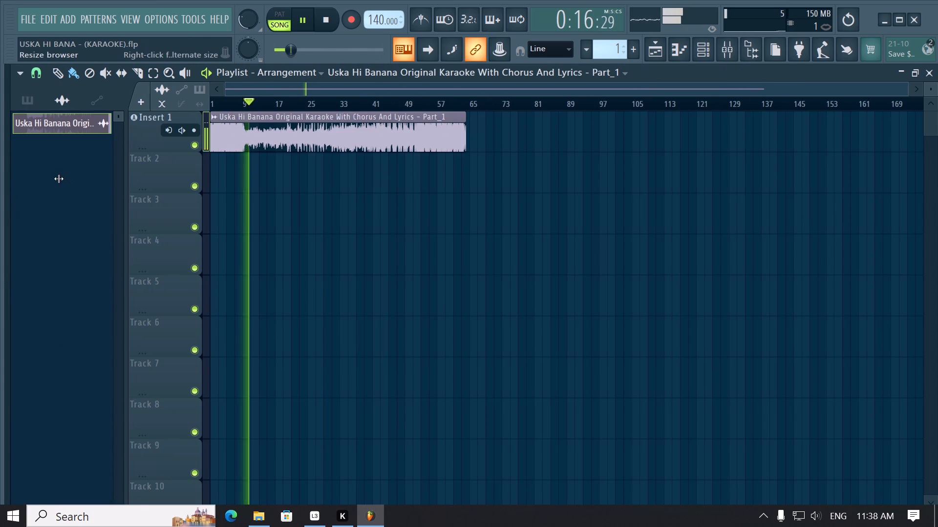
{"action": "left_click_drag", "start_coordinate": [59, 179], "coordinate": [487, 256]}
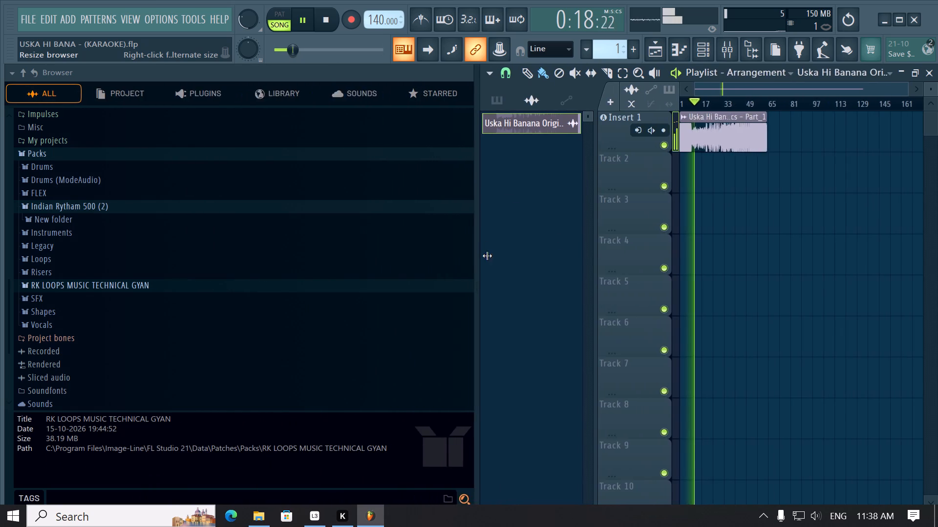
{"action": "left_click_drag", "start_coordinate": [487, 256], "coordinate": [56, 210]}
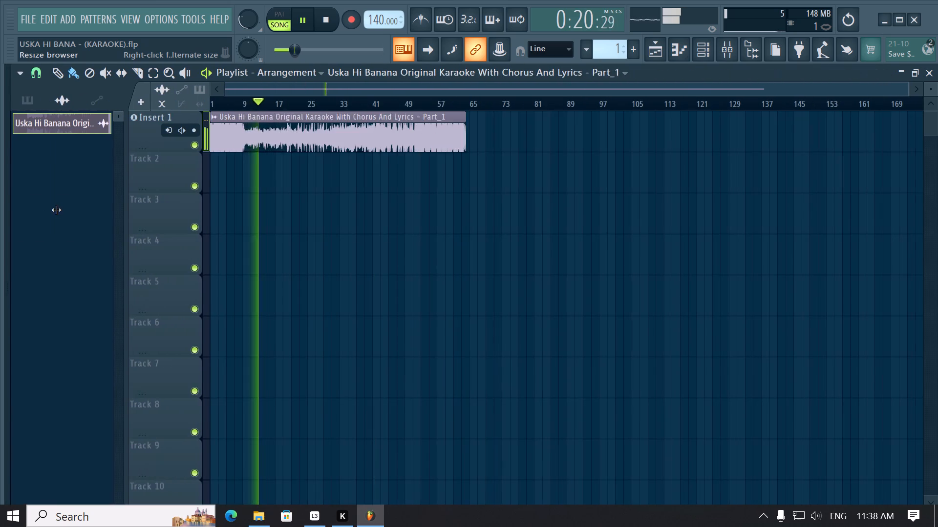
{"action": "left_click_drag", "start_coordinate": [56, 210], "coordinate": [130, 223]}
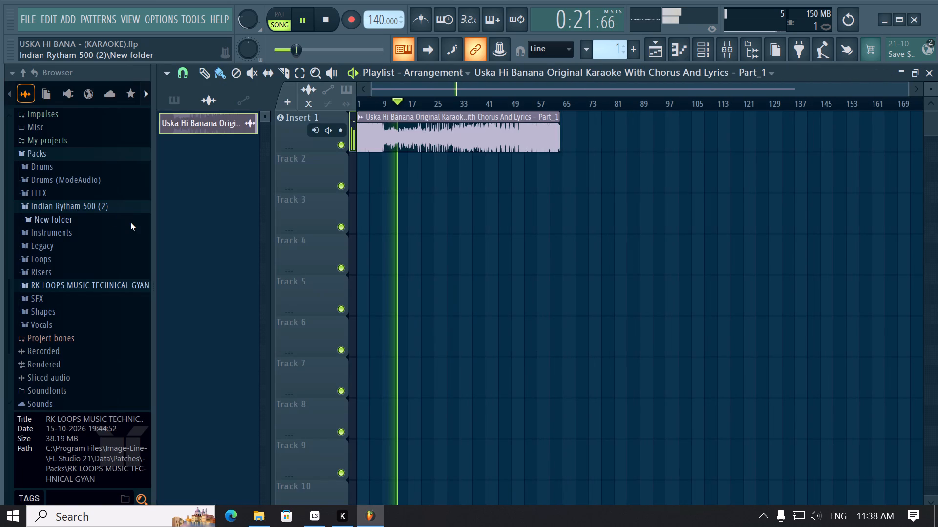
Save the project again while listening to the karaoke.
{"action": "left_click", "coordinate": [25, 20]}
{"action": "left_click", "coordinate": [43, 80]}
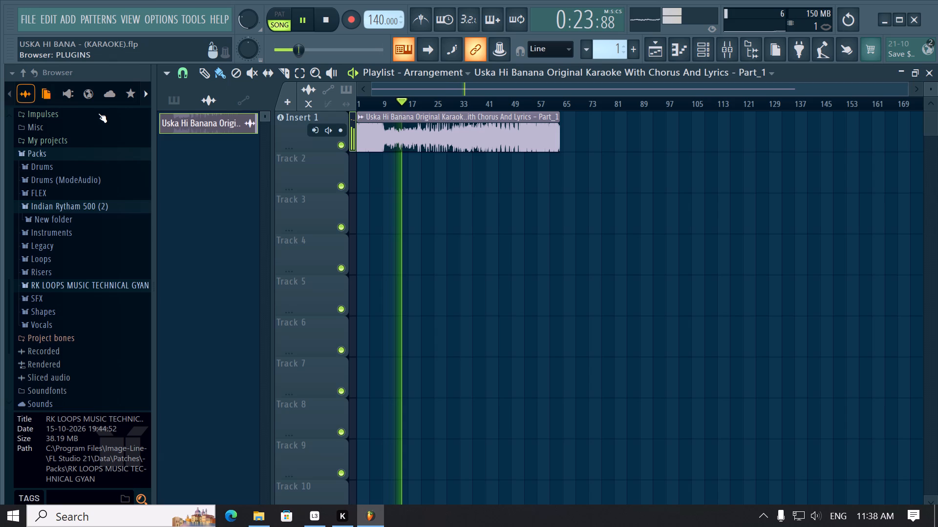
{"action": "left_click", "coordinate": [23, 20]}
{"action": "left_click", "coordinate": [45, 73]}
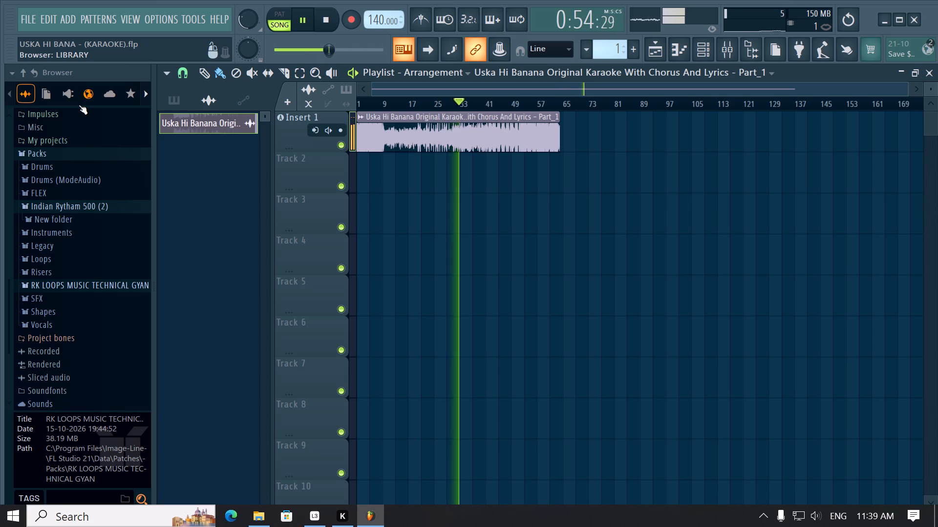
{"action": "left_click", "coordinate": [26, 22]}
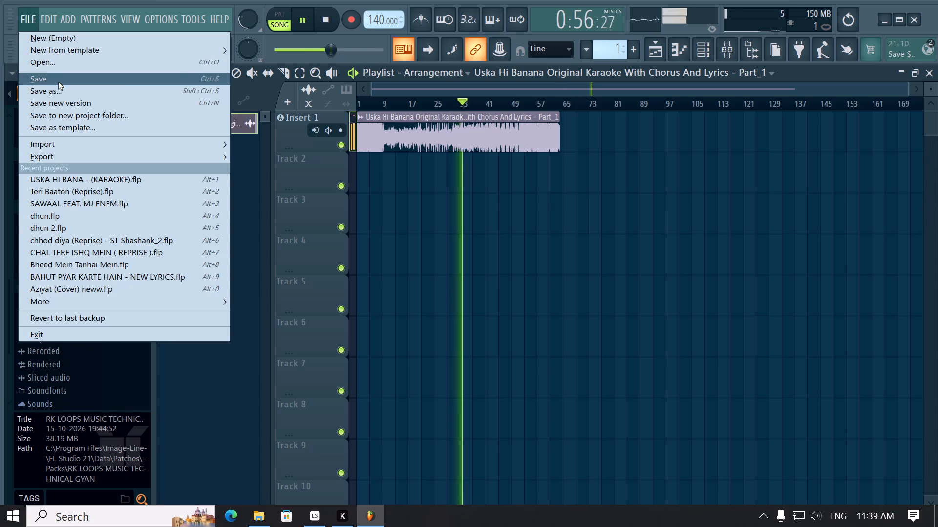
{"action": "left_click", "coordinate": [58, 81]}
Close FL Studio.
{"action": "left_click", "coordinate": [909, 19]}
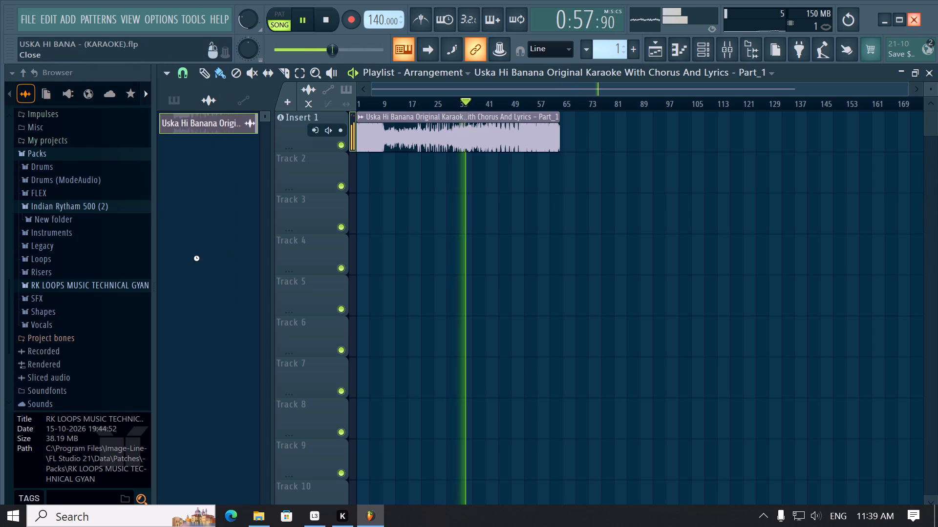